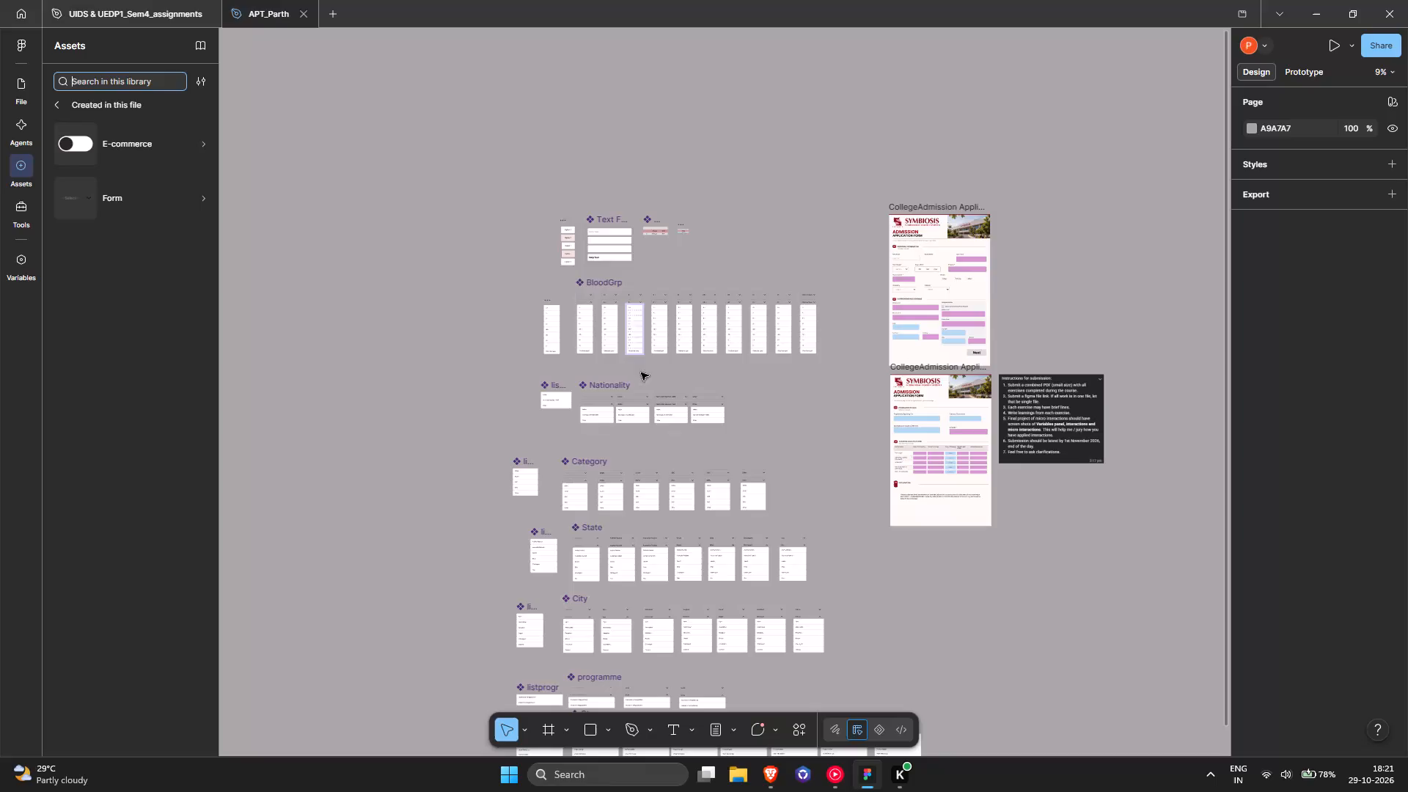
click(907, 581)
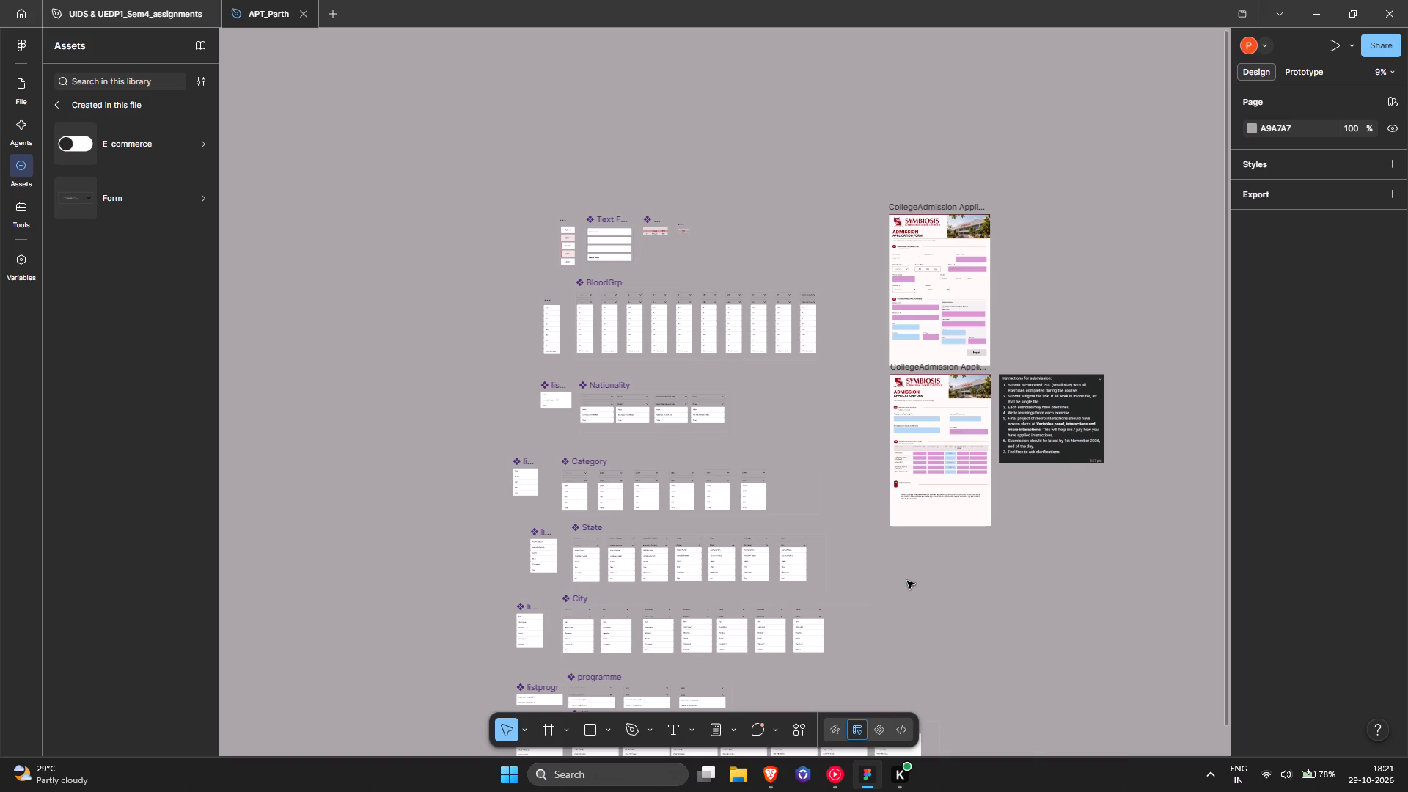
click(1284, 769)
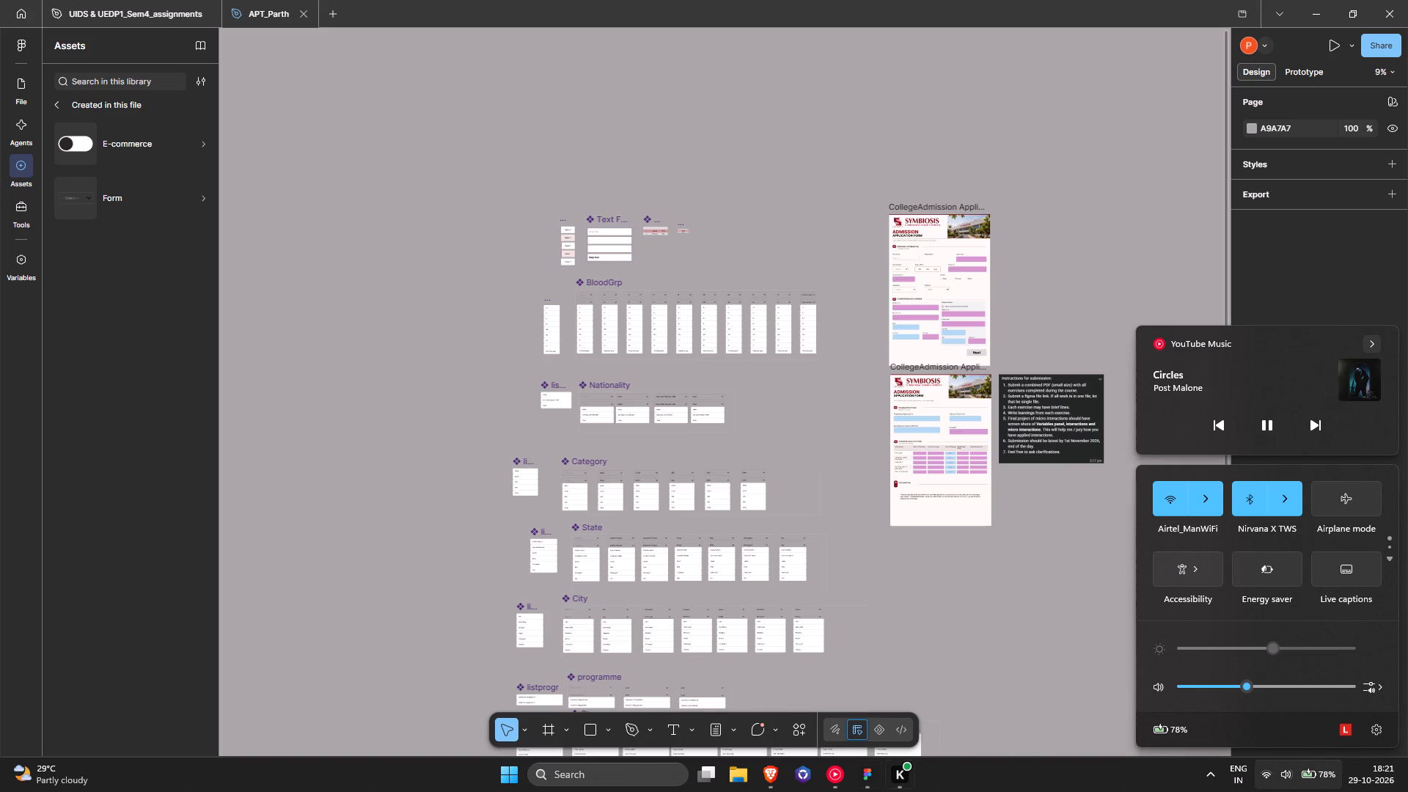
Switch to the Brave browser with the YouTube guide on creating complex input field components in Figma.
click(763, 782)
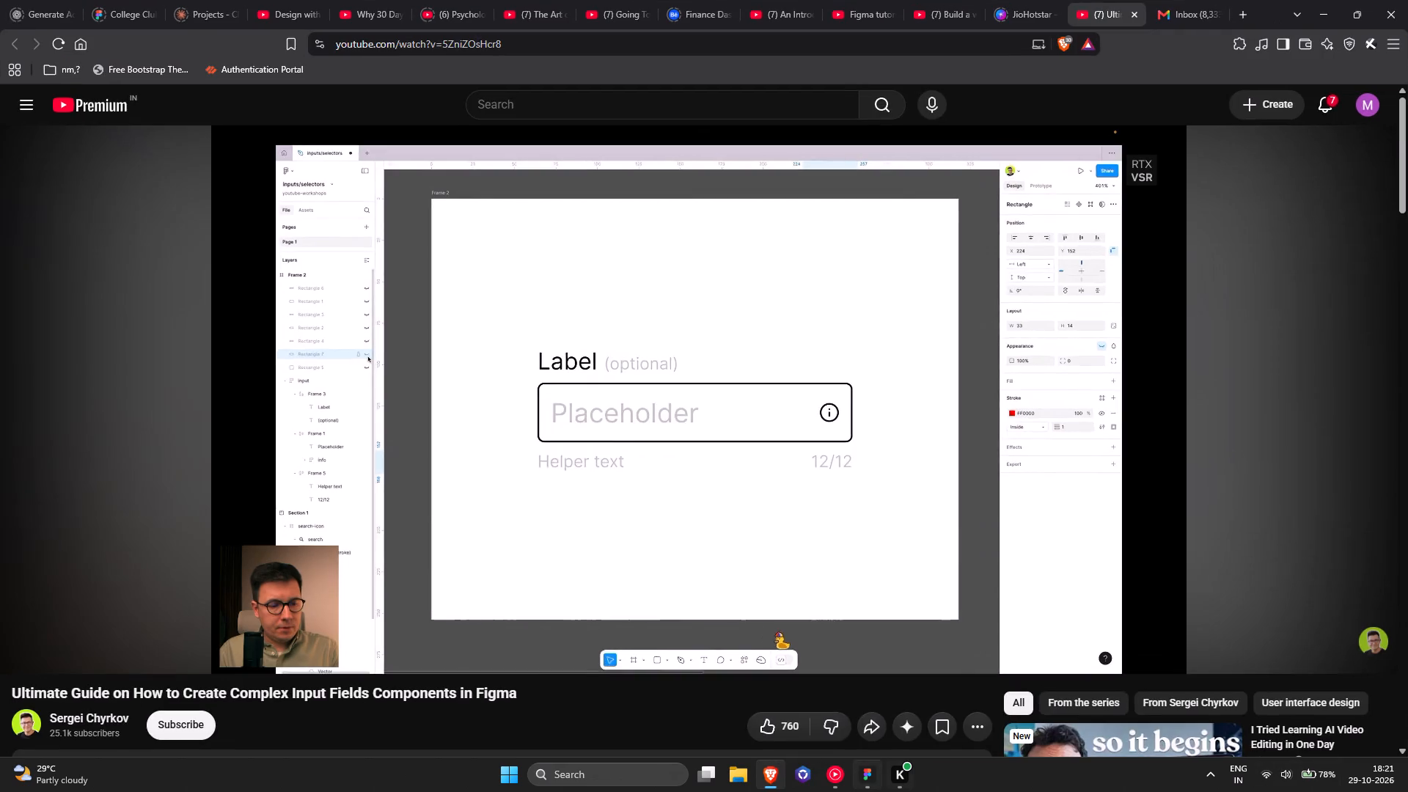
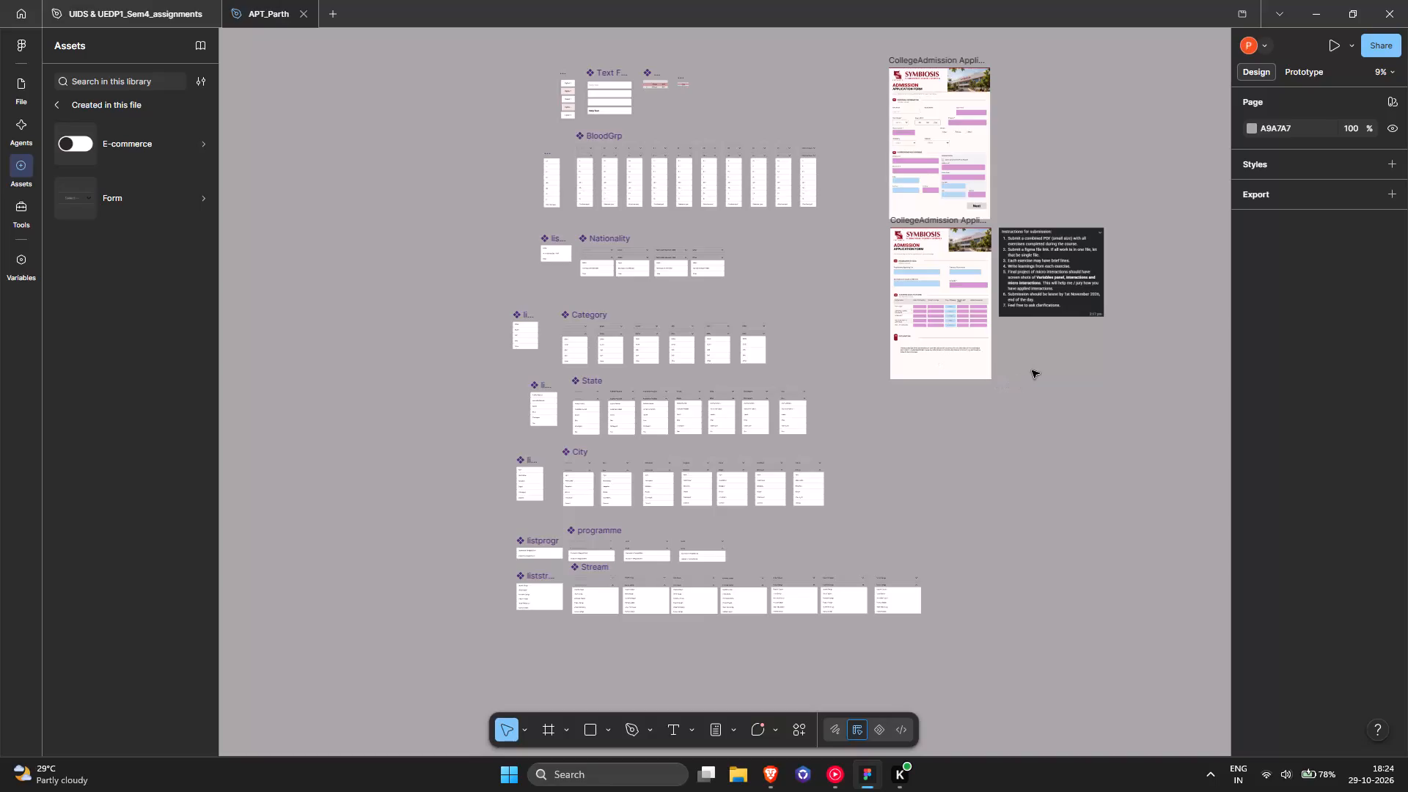
Examine the second admission form page, including its programme details fields and academic qualifications table.
ctrl+scroll(1051, 370, up, 14)
scroll(898, 568, down, 5)
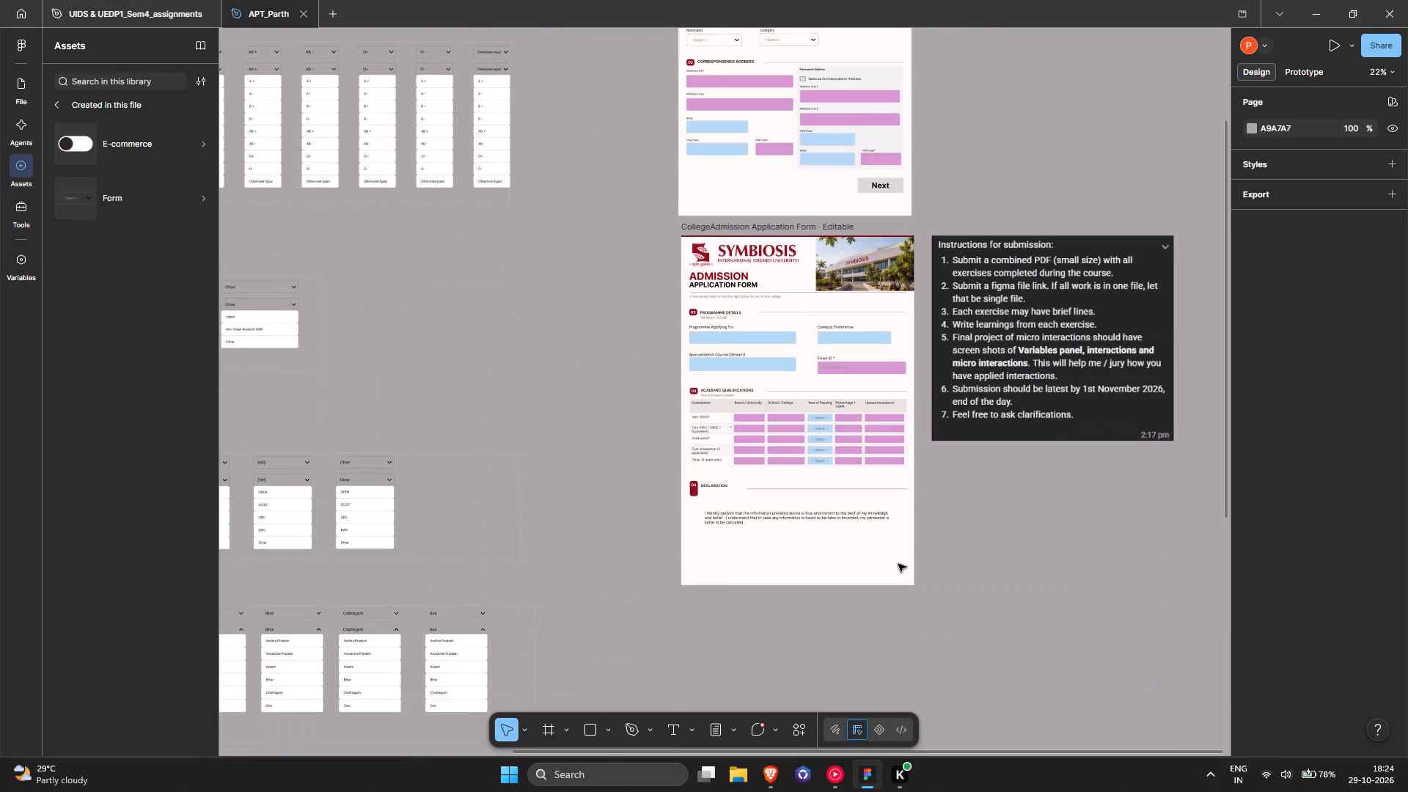
ctrl+scroll(898, 565, up, 5)
middle_drag(408, 503, 526, 528)
scroll(526, 527, up, 8)
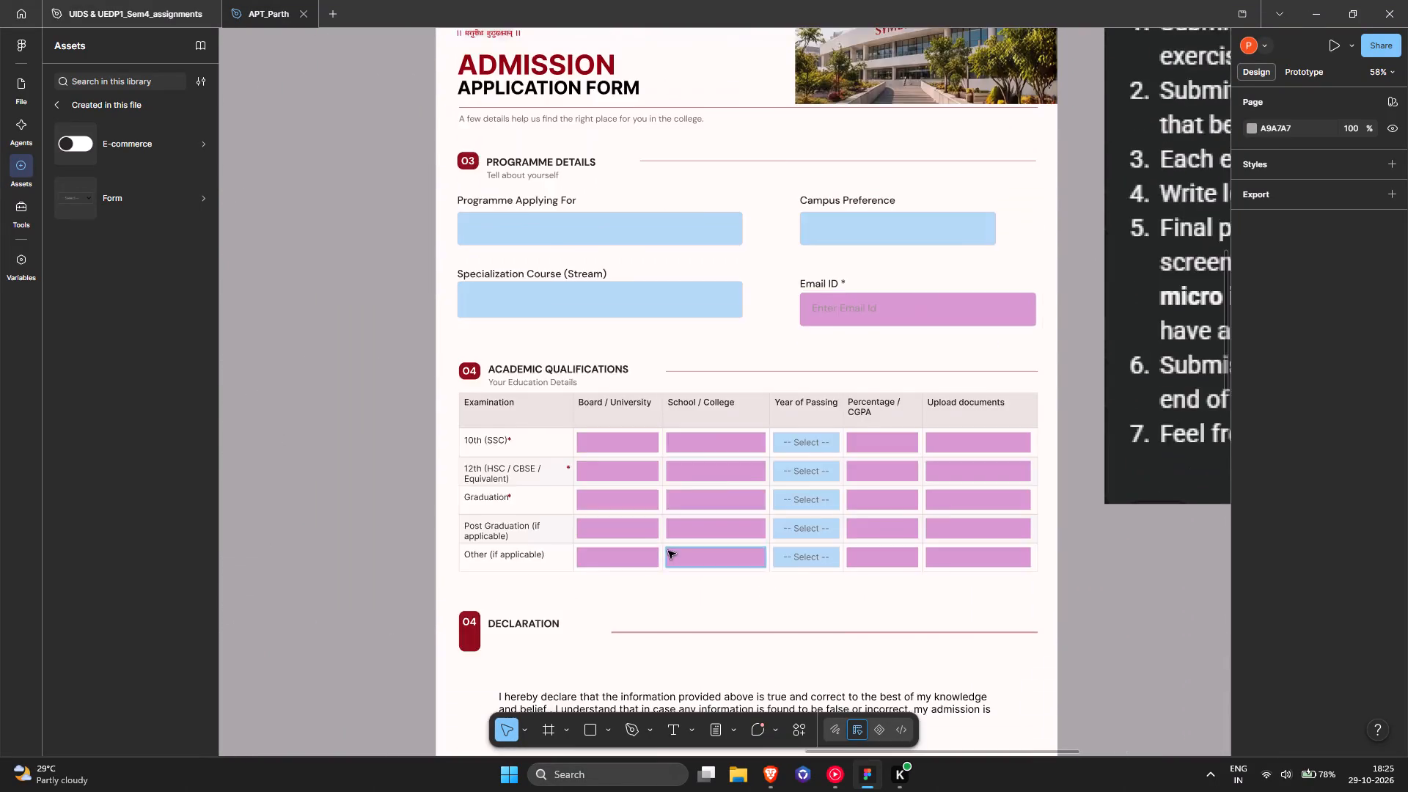
scroll(668, 551, up, 3)
ctrl+scroll(670, 556, down, 3)
scroll(678, 552, up, 9)
ctrl+scroll(678, 552, down, 5)
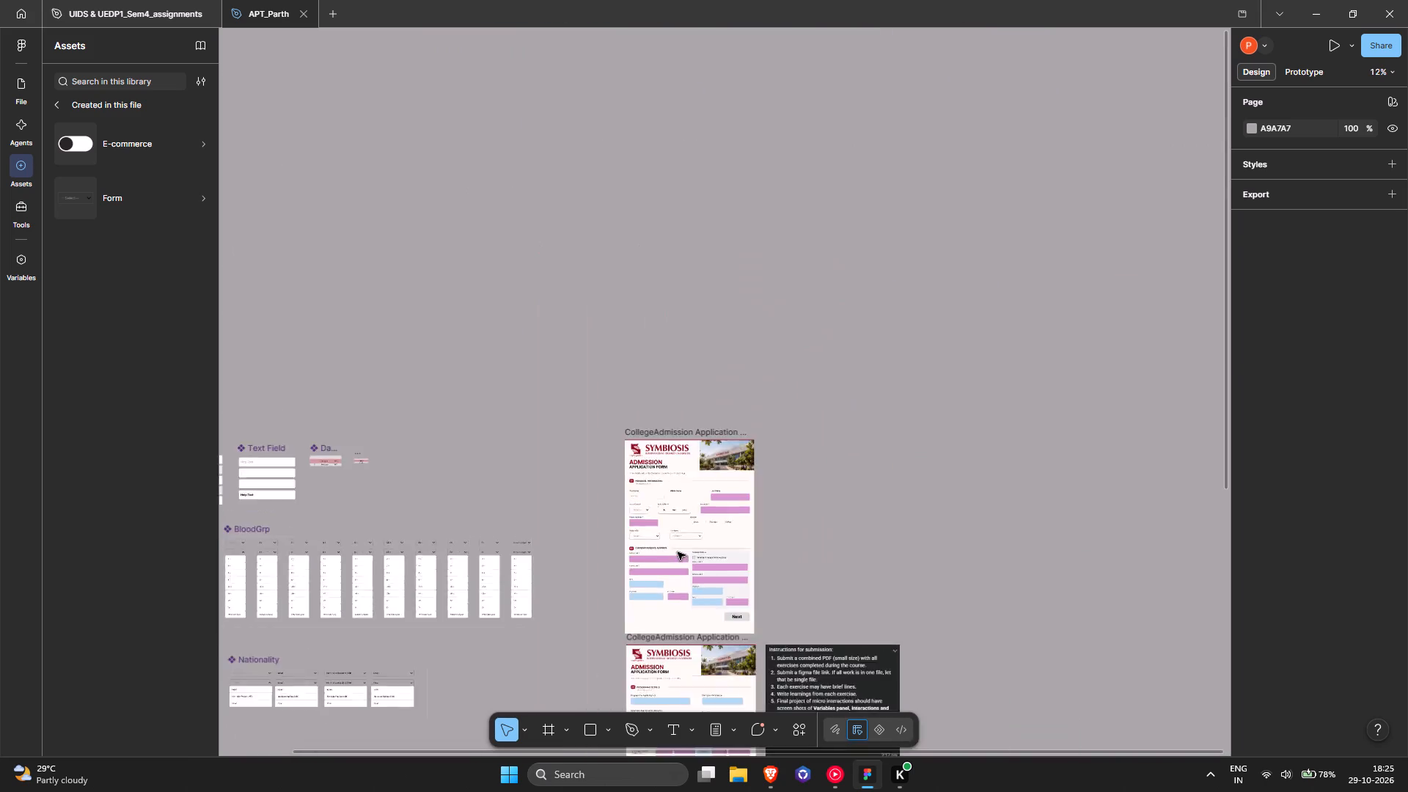
Inspect the input component sets above BloodGrp, including Text Field and Datepicker.
ctrl+scroll(678, 552, up, 5)
scroll(696, 579, down, 5)
middle_drag(843, 609, 1167, 669)
scroll(485, 268, up, 3)
middle_drag(513, 300, 763, 356)
ctrl+scroll(543, 373, up, 4)
middle_drag(554, 379, 860, 364)
ctrl+scroll(864, 367, down, 4)
middle_drag(864, 371, 839, 396)
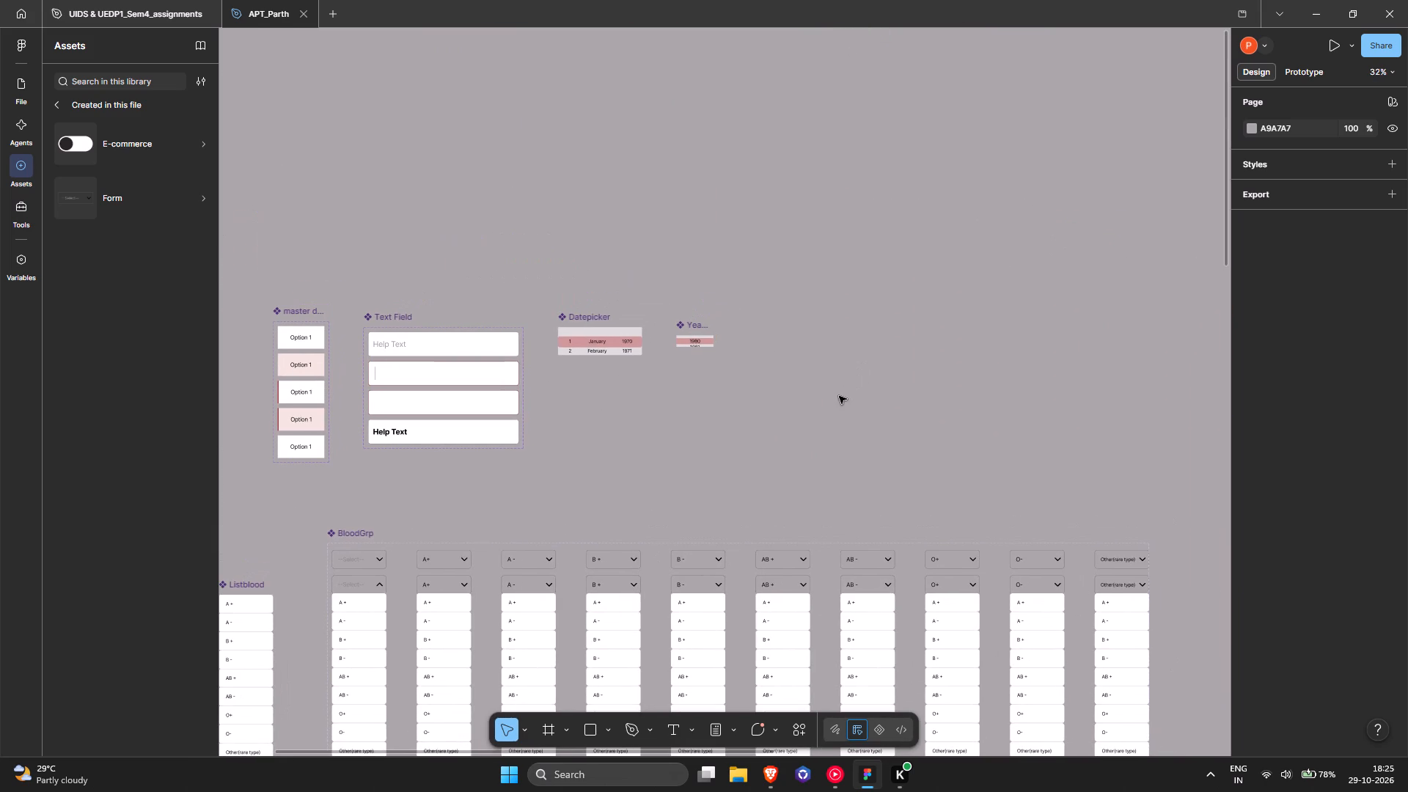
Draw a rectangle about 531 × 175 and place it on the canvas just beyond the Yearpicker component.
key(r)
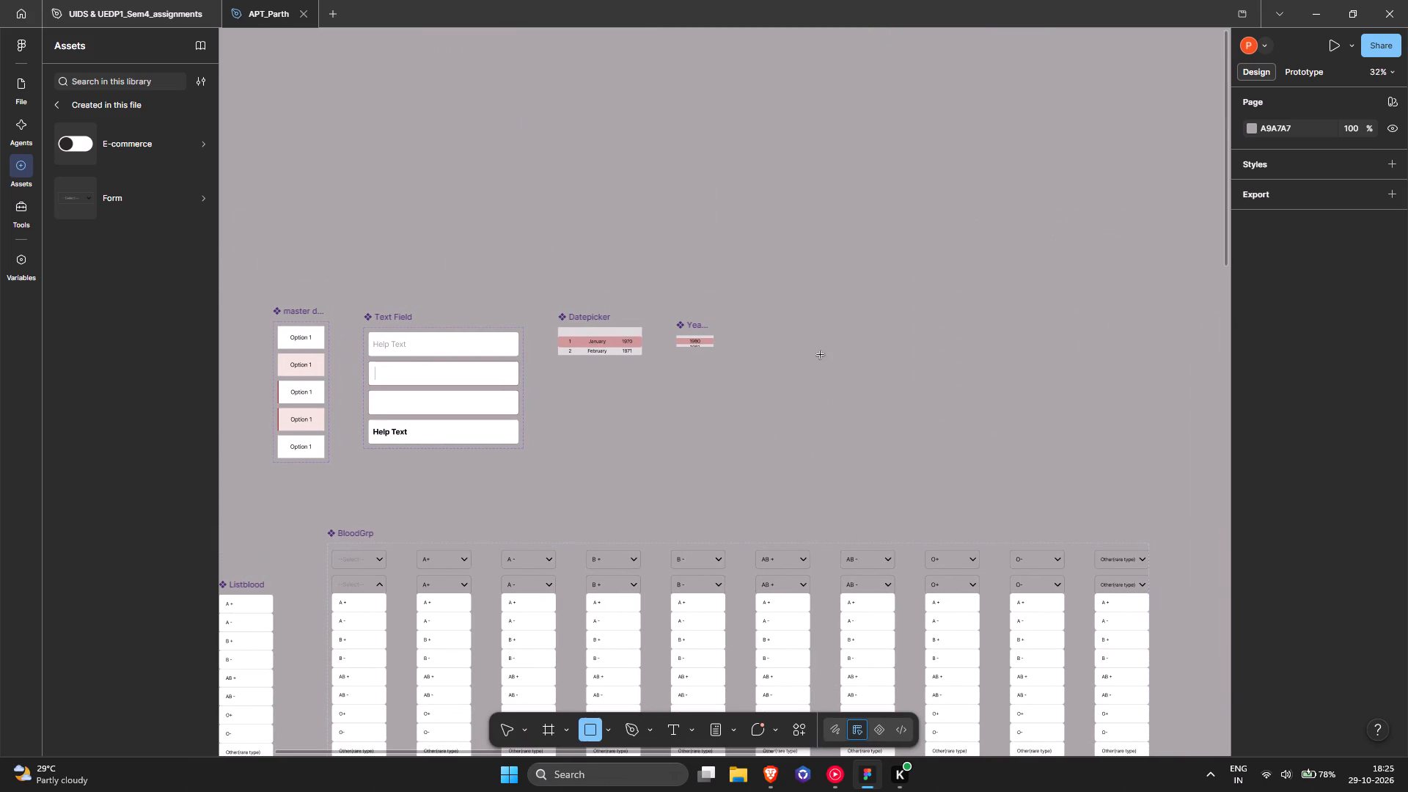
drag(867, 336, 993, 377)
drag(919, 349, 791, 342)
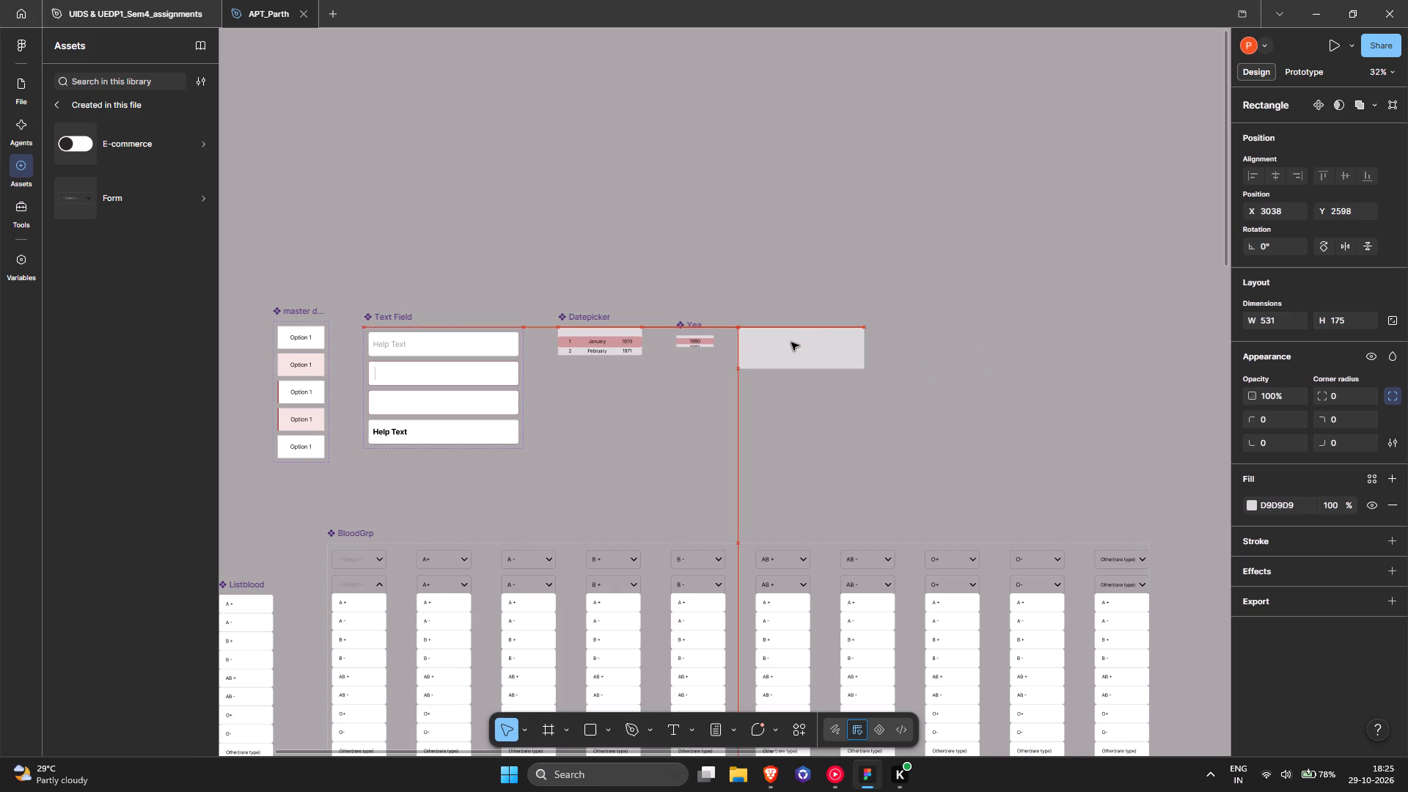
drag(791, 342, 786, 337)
Add a text box reading "Next Page" over the grey rectangle.
ctrl+scroll(786, 337, up, 5)
key(t)
drag(689, 326, 907, 370)
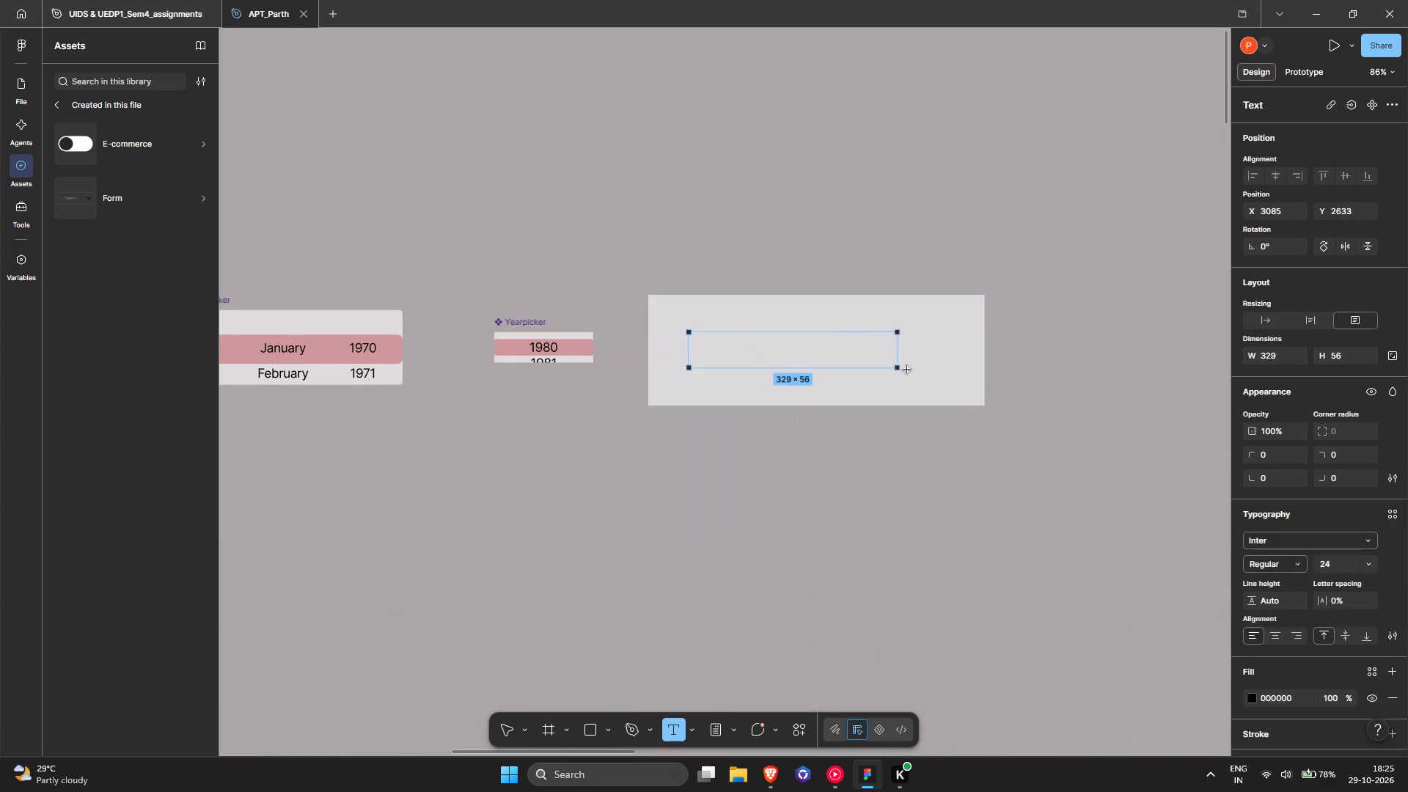
drag(907, 370, 938, 373)
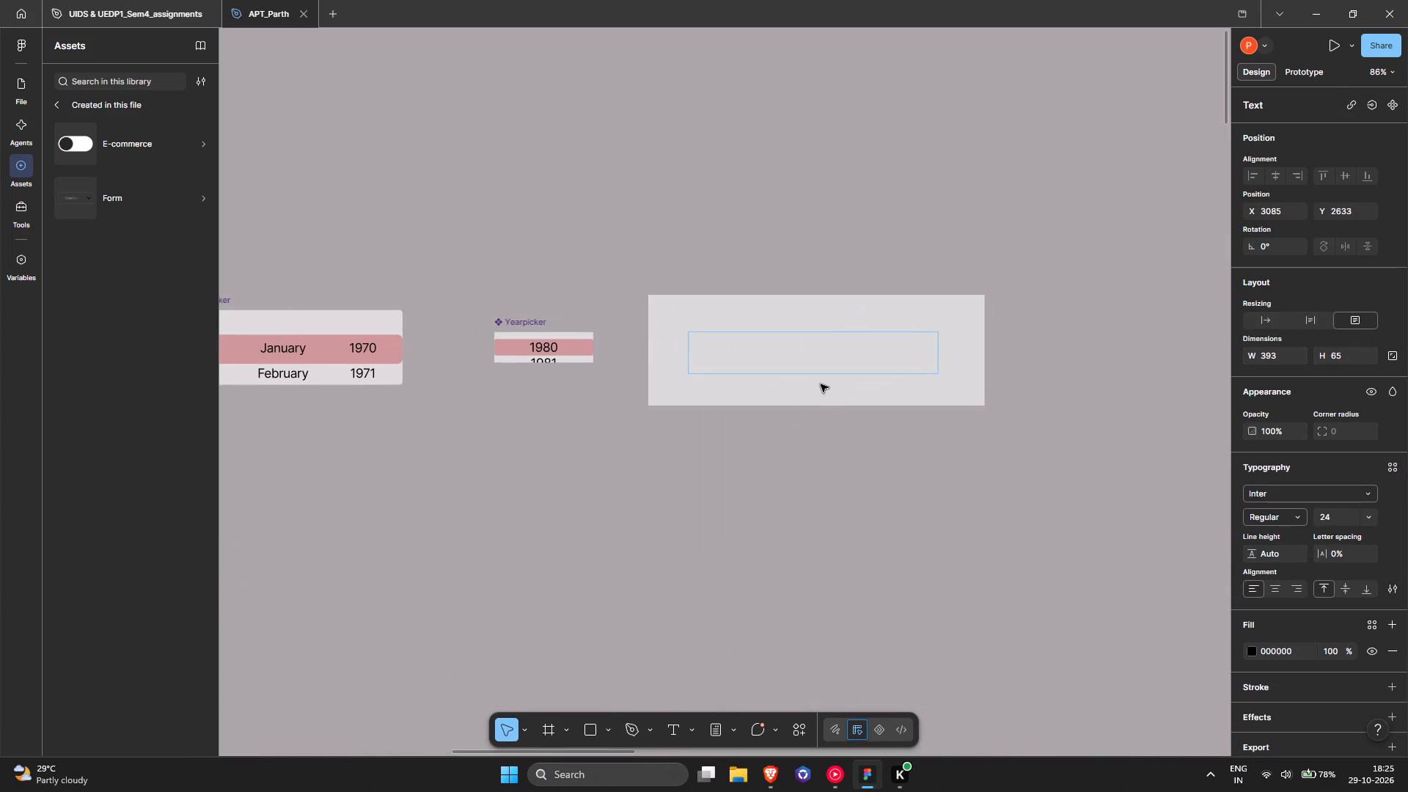
key(shift+b)
key(BackSpace)
text(Next Pa)
text(ge)
key(ctrl+a)
click(898, 397)
click(898, 397)
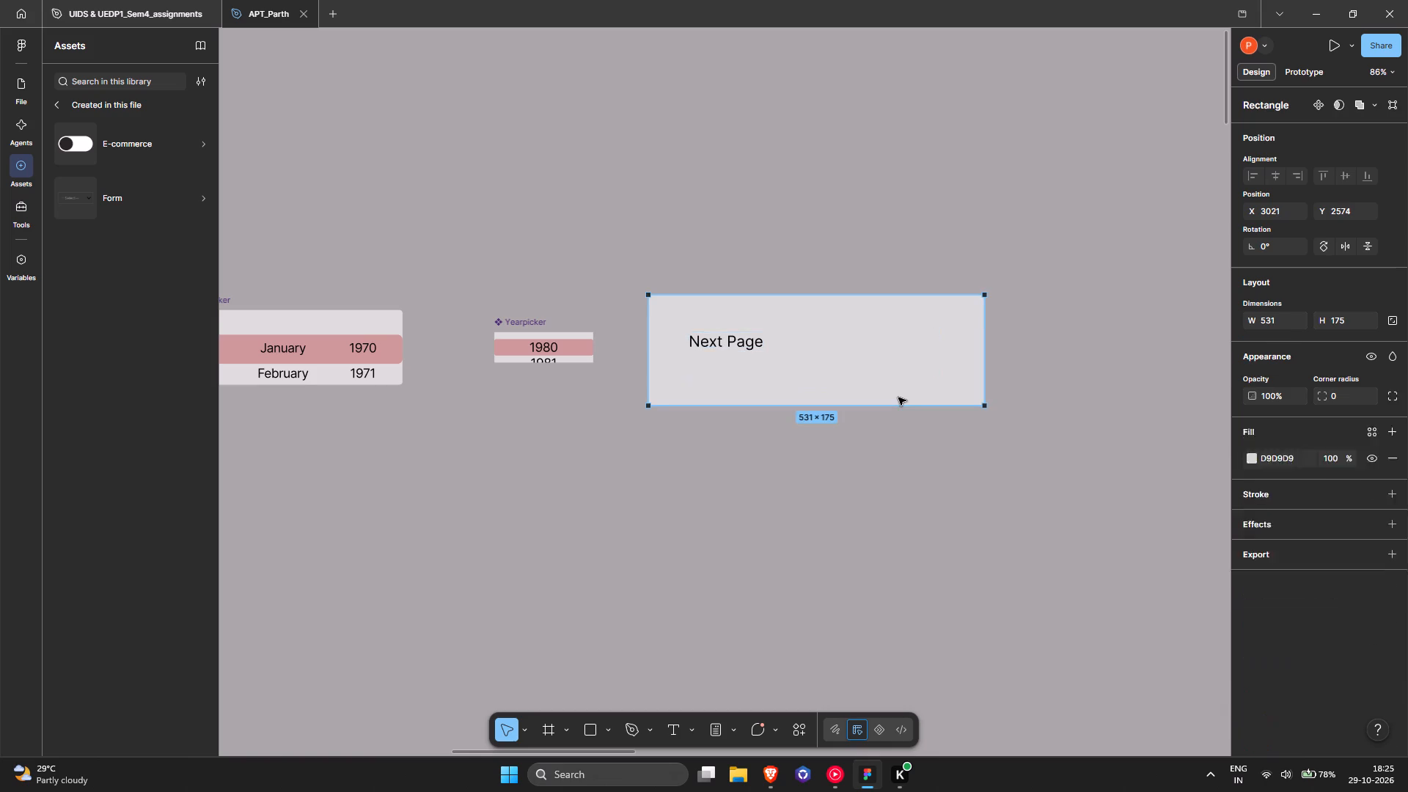
Shrink the "Next Page" text box to the width and height of its text, keeping fixed sizing.
ctrl+scroll(765, 350, up, 3)
click(729, 334)
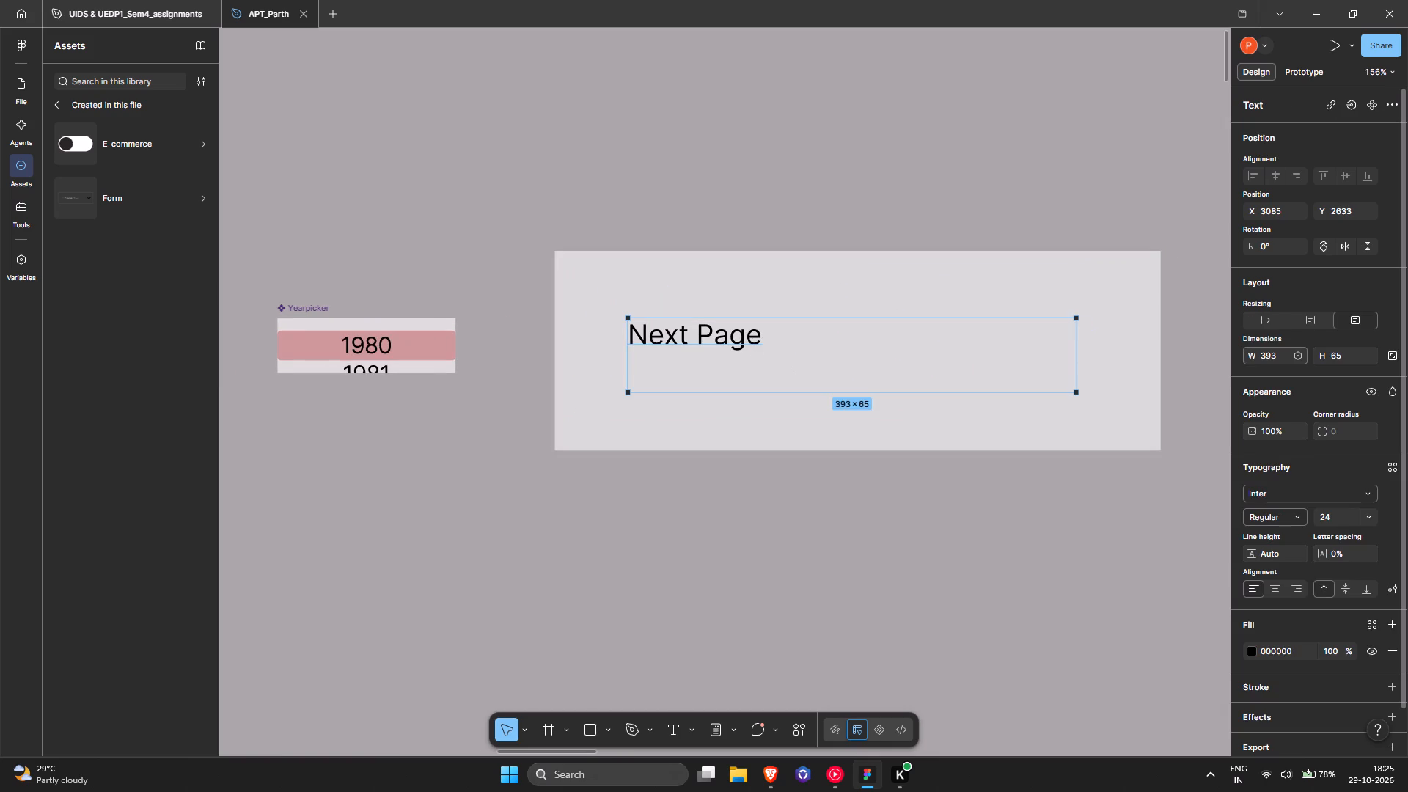
click(1267, 326)
click(1352, 323)
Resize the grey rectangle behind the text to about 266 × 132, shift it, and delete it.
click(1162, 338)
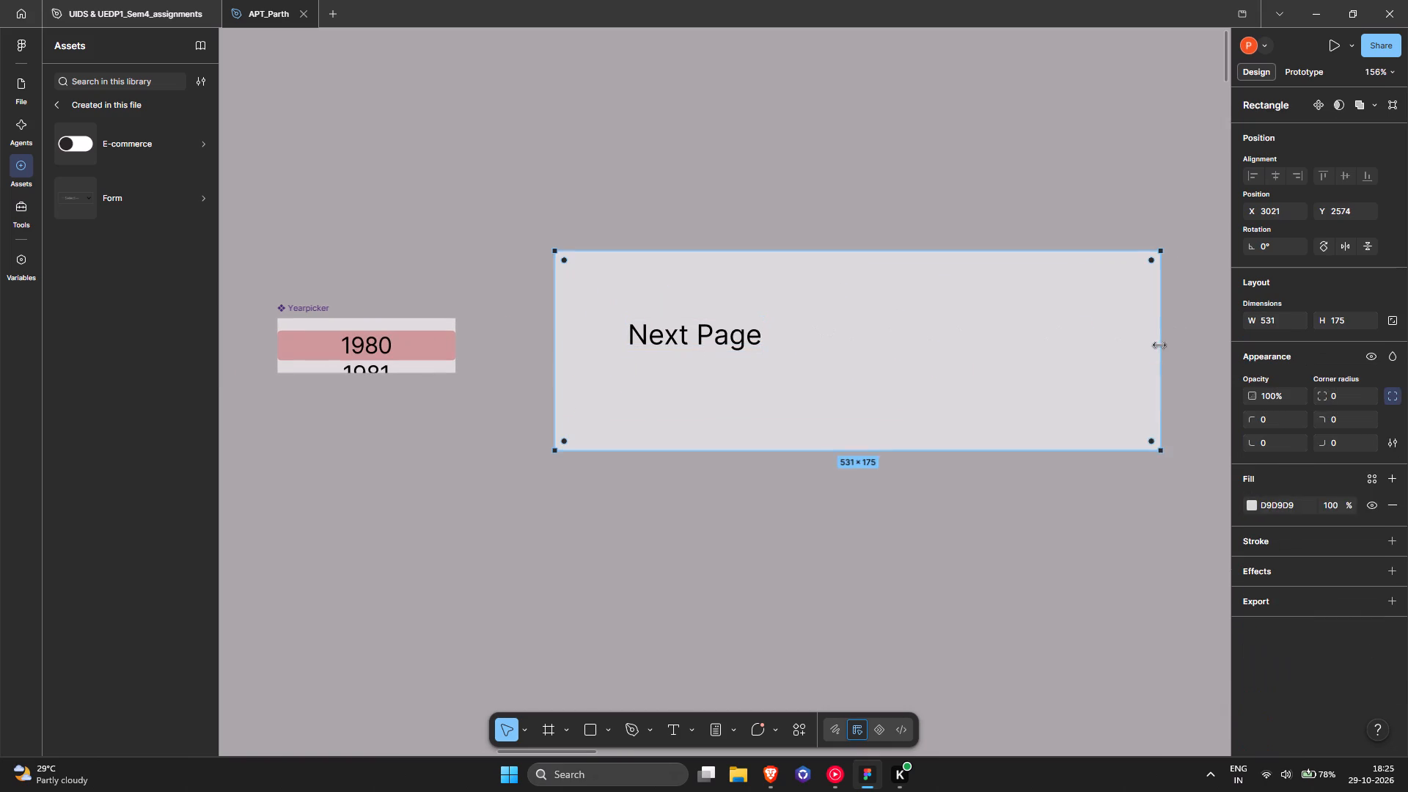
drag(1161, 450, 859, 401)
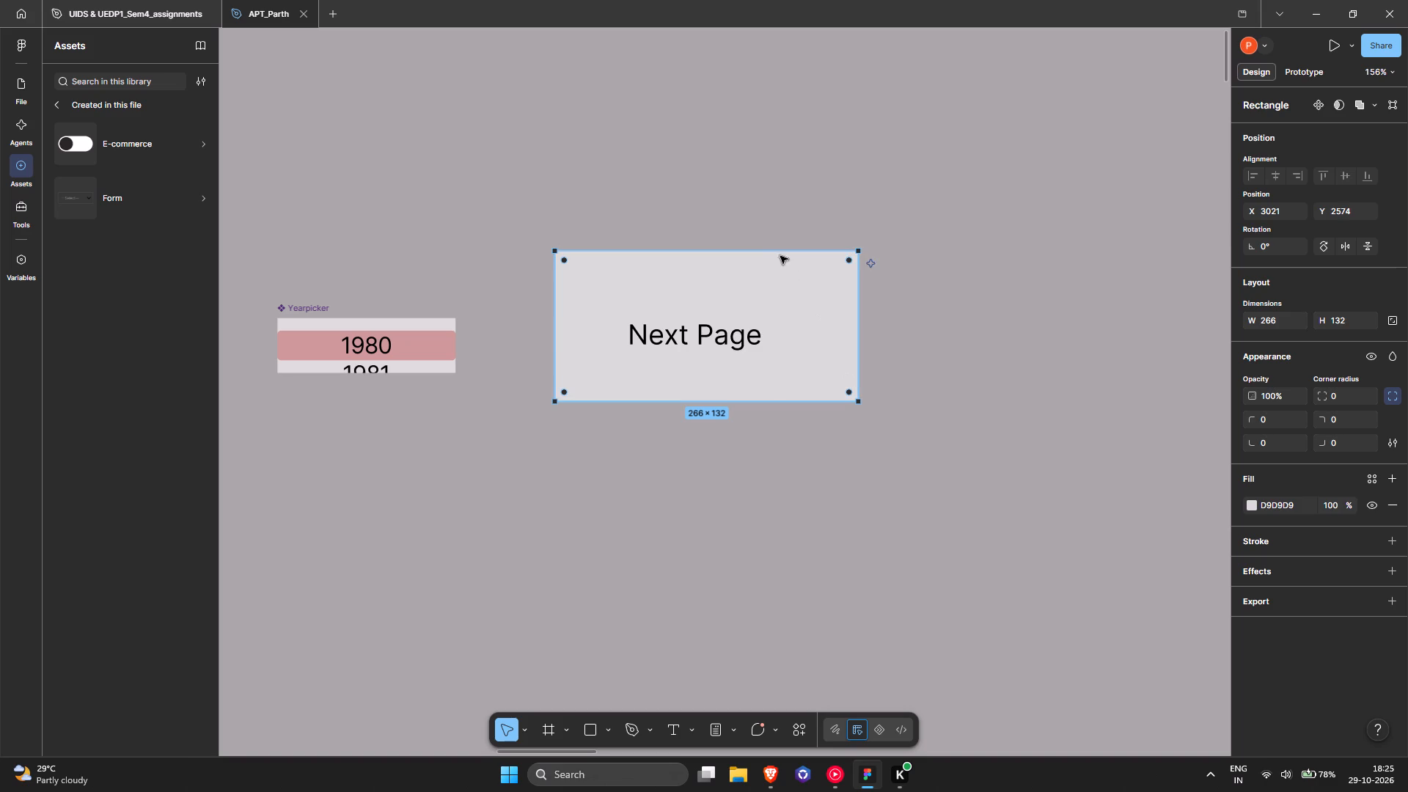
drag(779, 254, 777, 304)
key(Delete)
Wrap the "Next Page" text in an auto layout frame whose width hugs its contents.
click(720, 337)
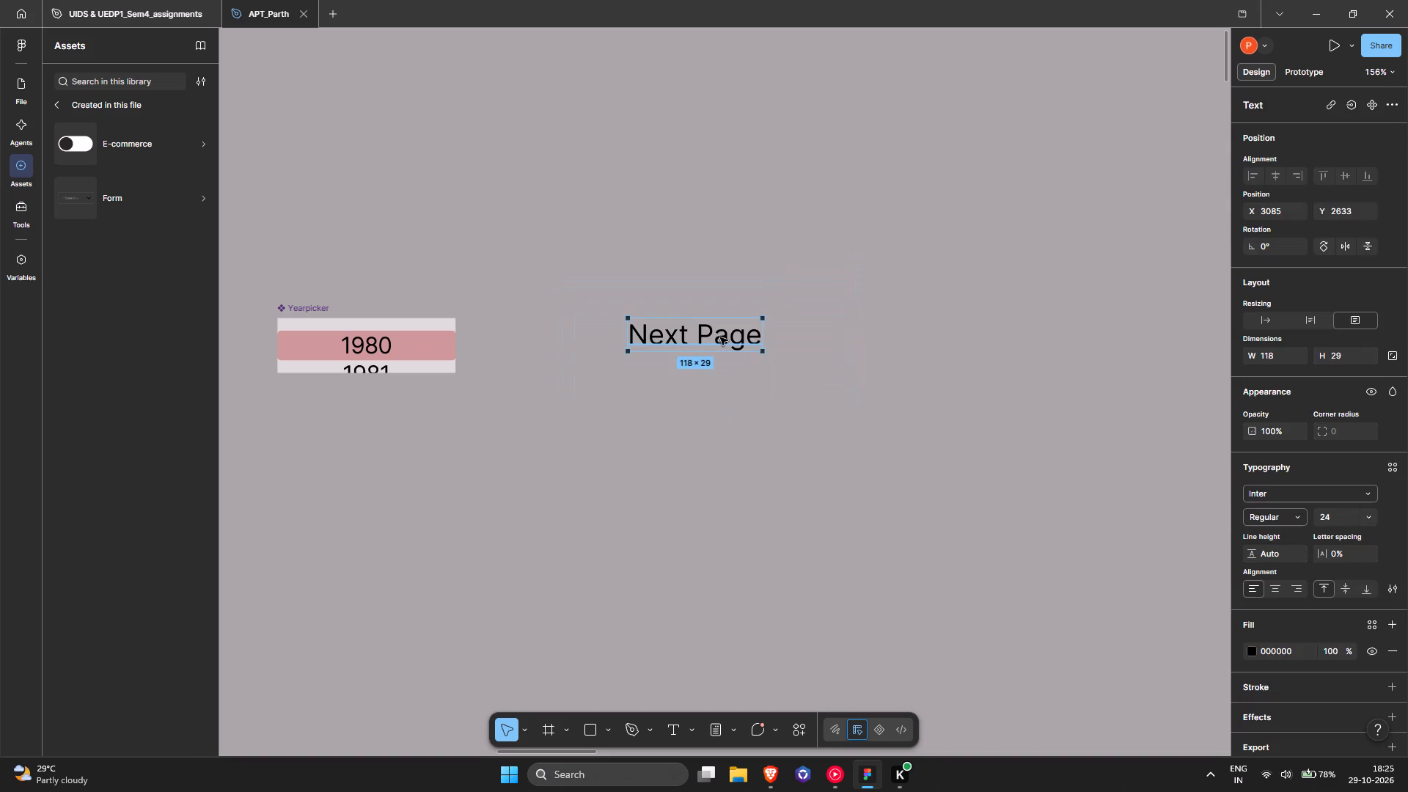
key(shift+a)
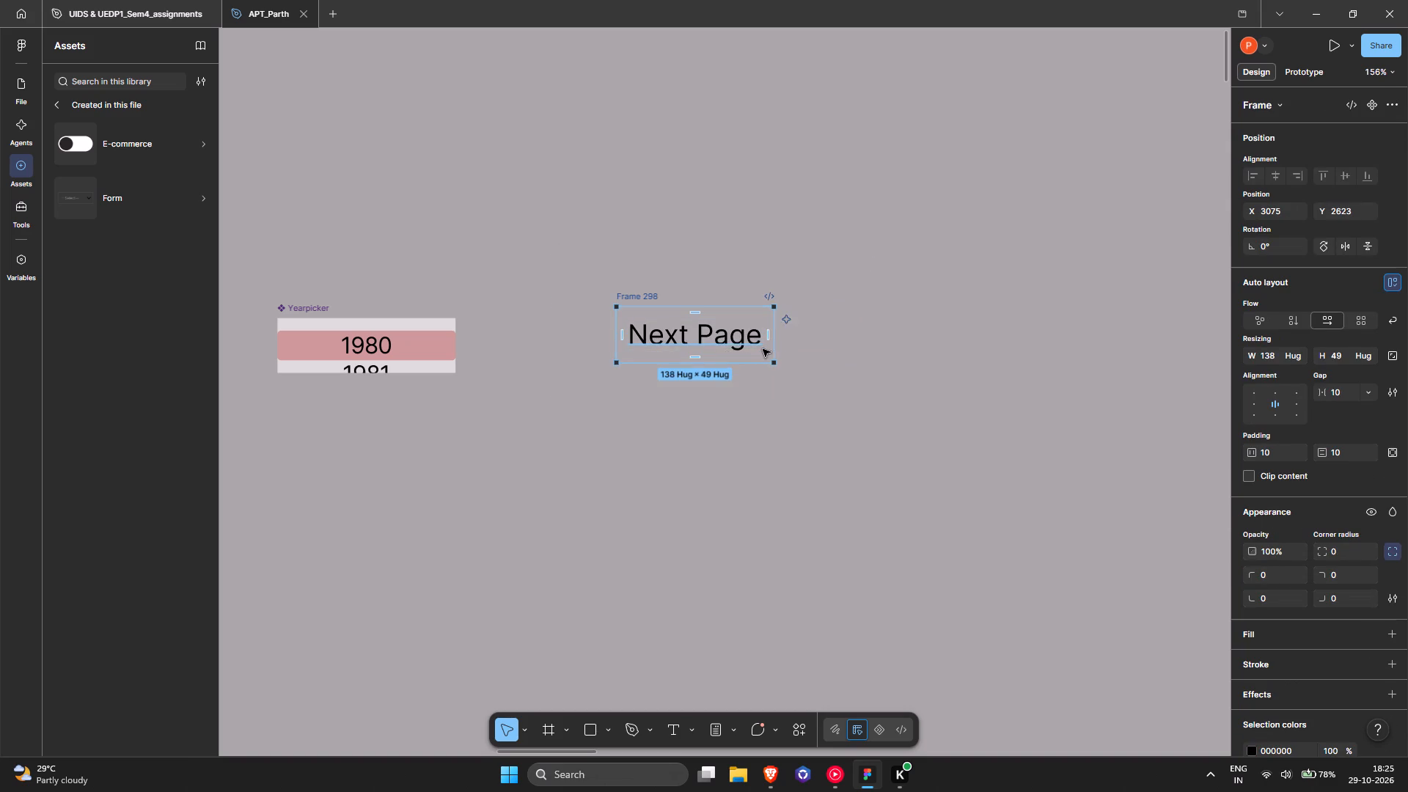
ctrl+scroll(764, 349, up, 5)
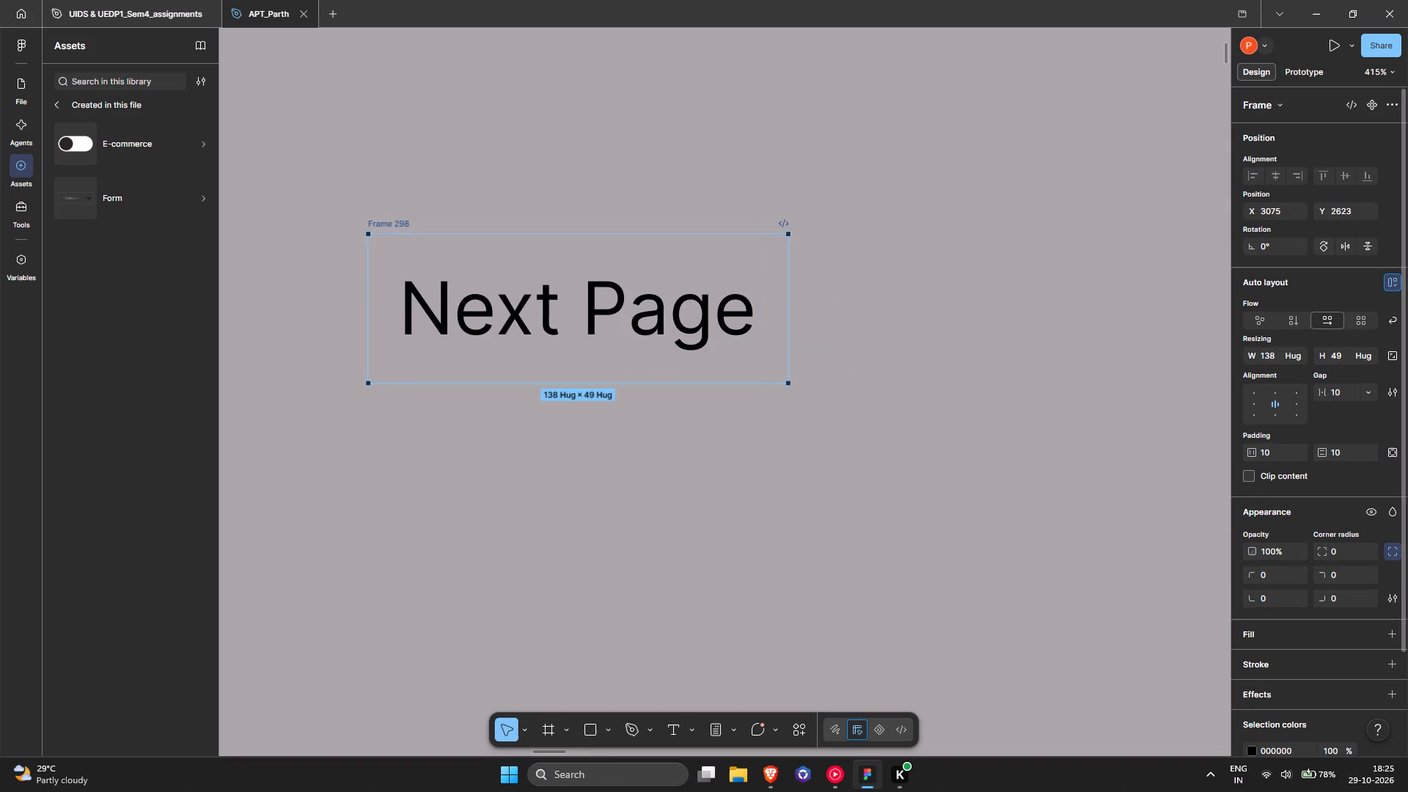
click(1298, 351)
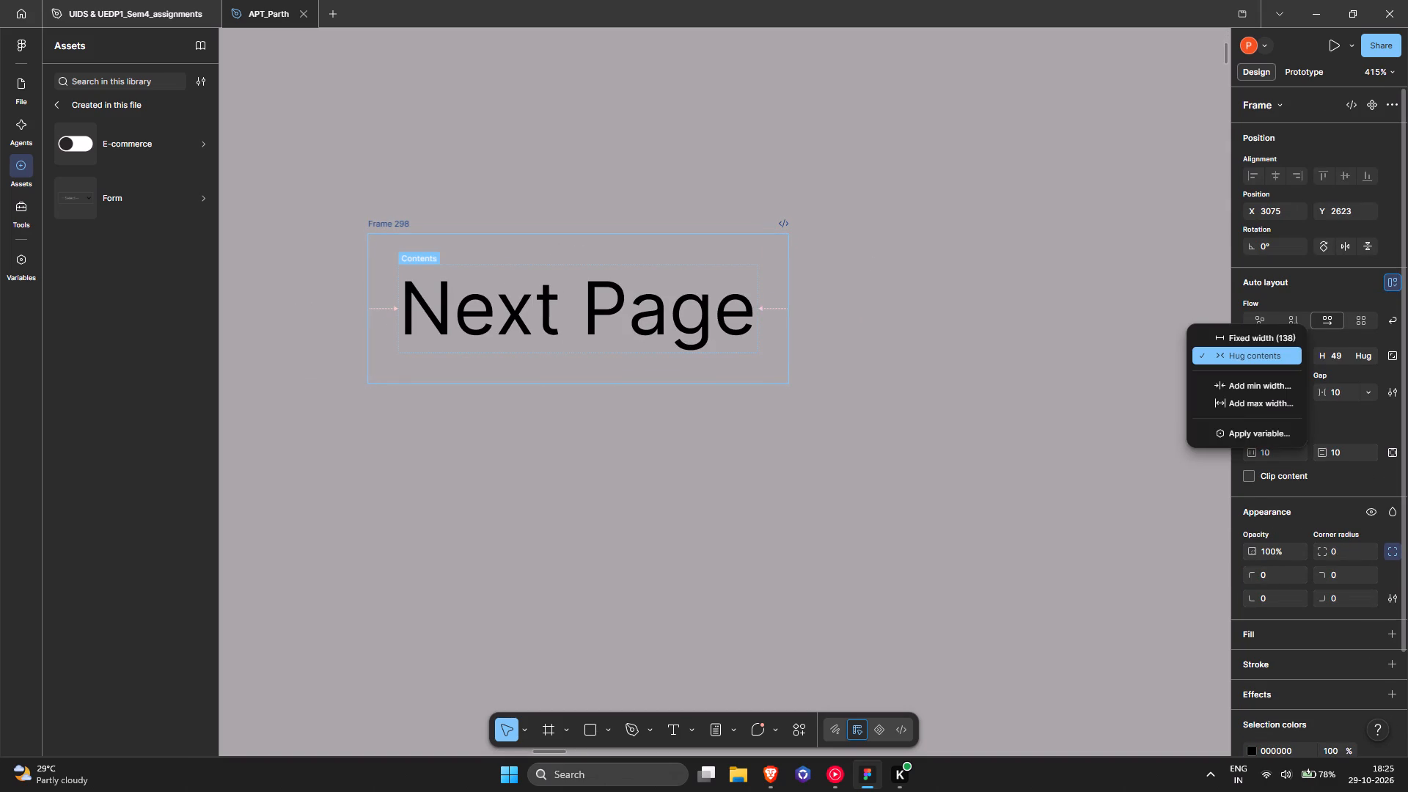
click(1276, 359)
click(1300, 326)
click(1319, 321)
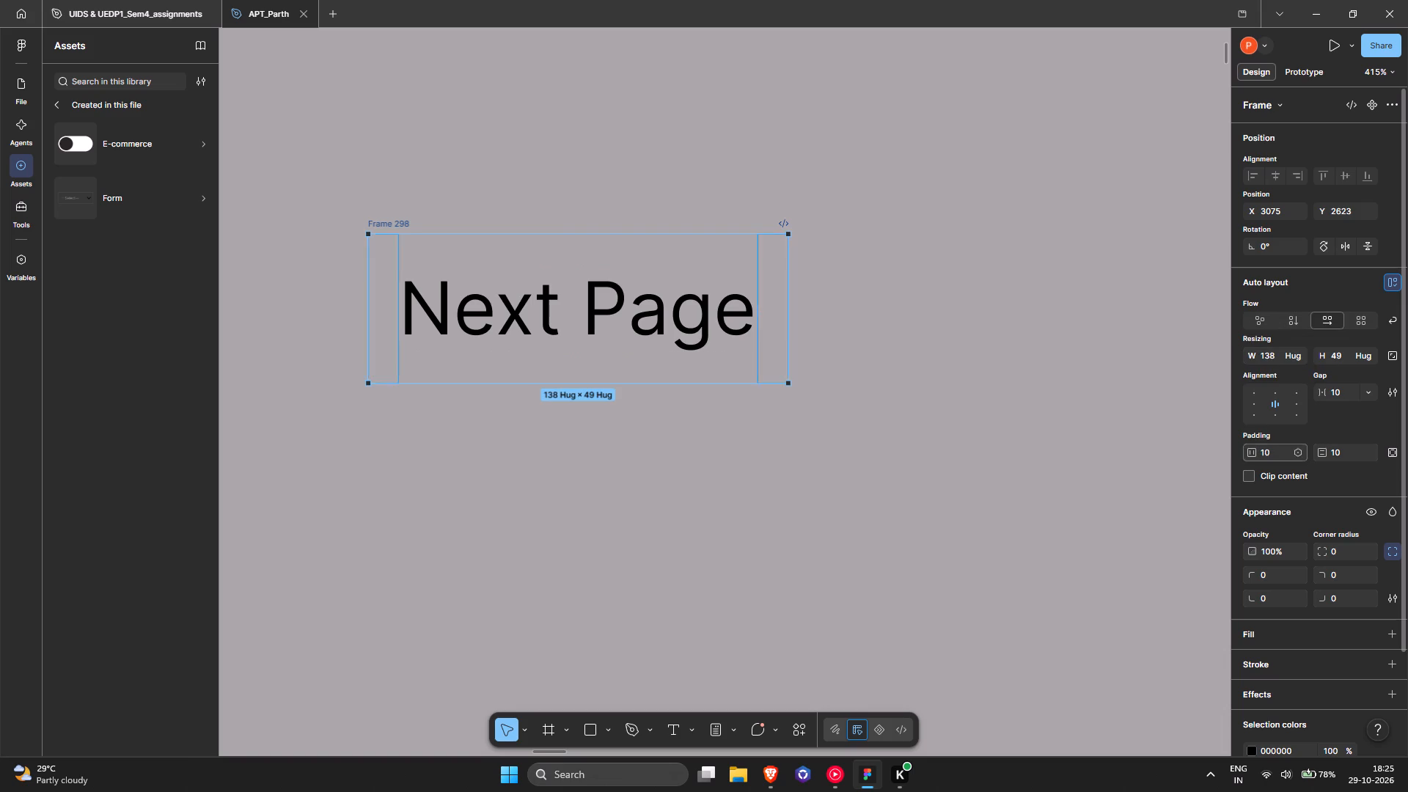
Fill the "Next Page" frame with dark red 8D0E15 sampled from the Symbiosis lettering on the admission form.
scroll(1301, 586, down, 5)
click(1396, 520)
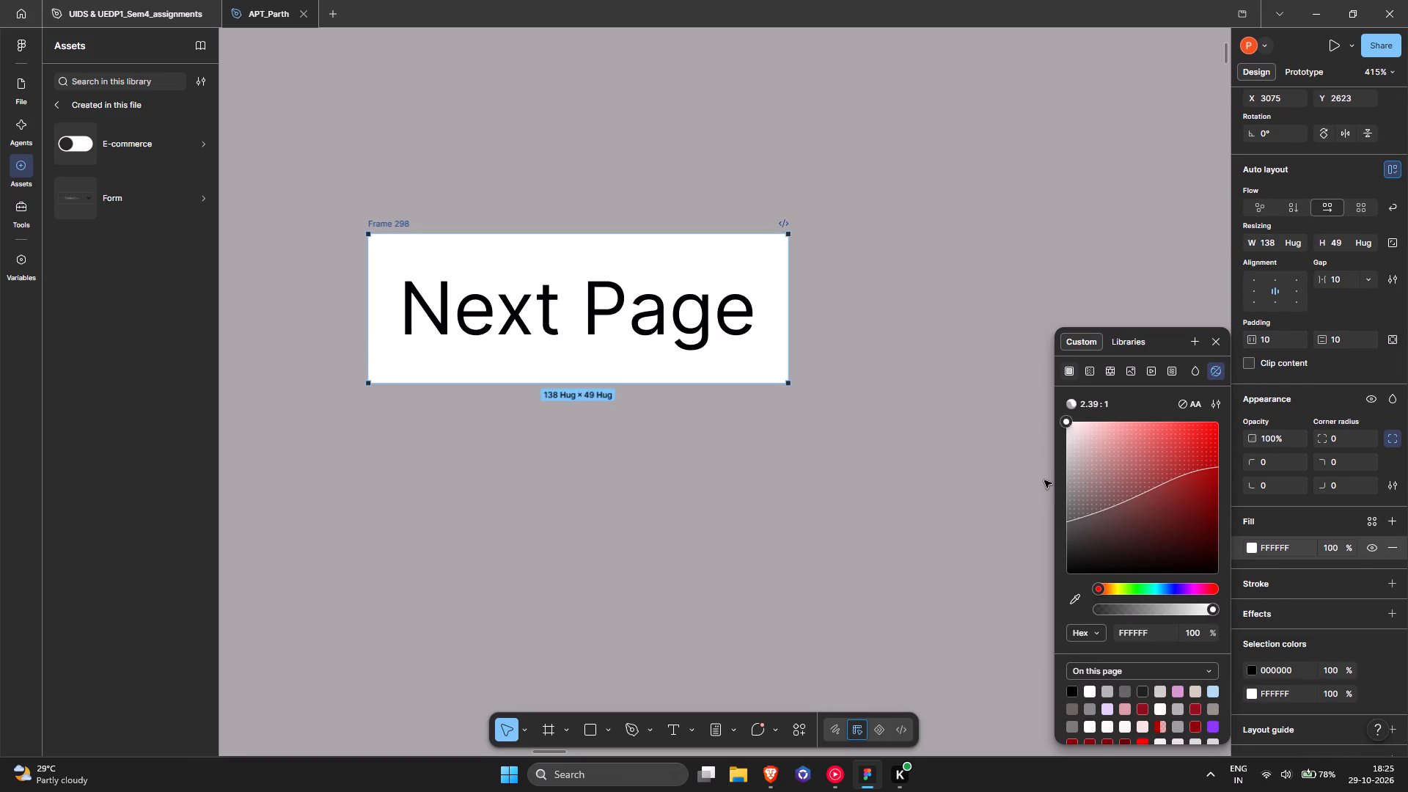
ctrl+scroll(1042, 477, down, 9)
middle_drag(987, 484, 269, 431)
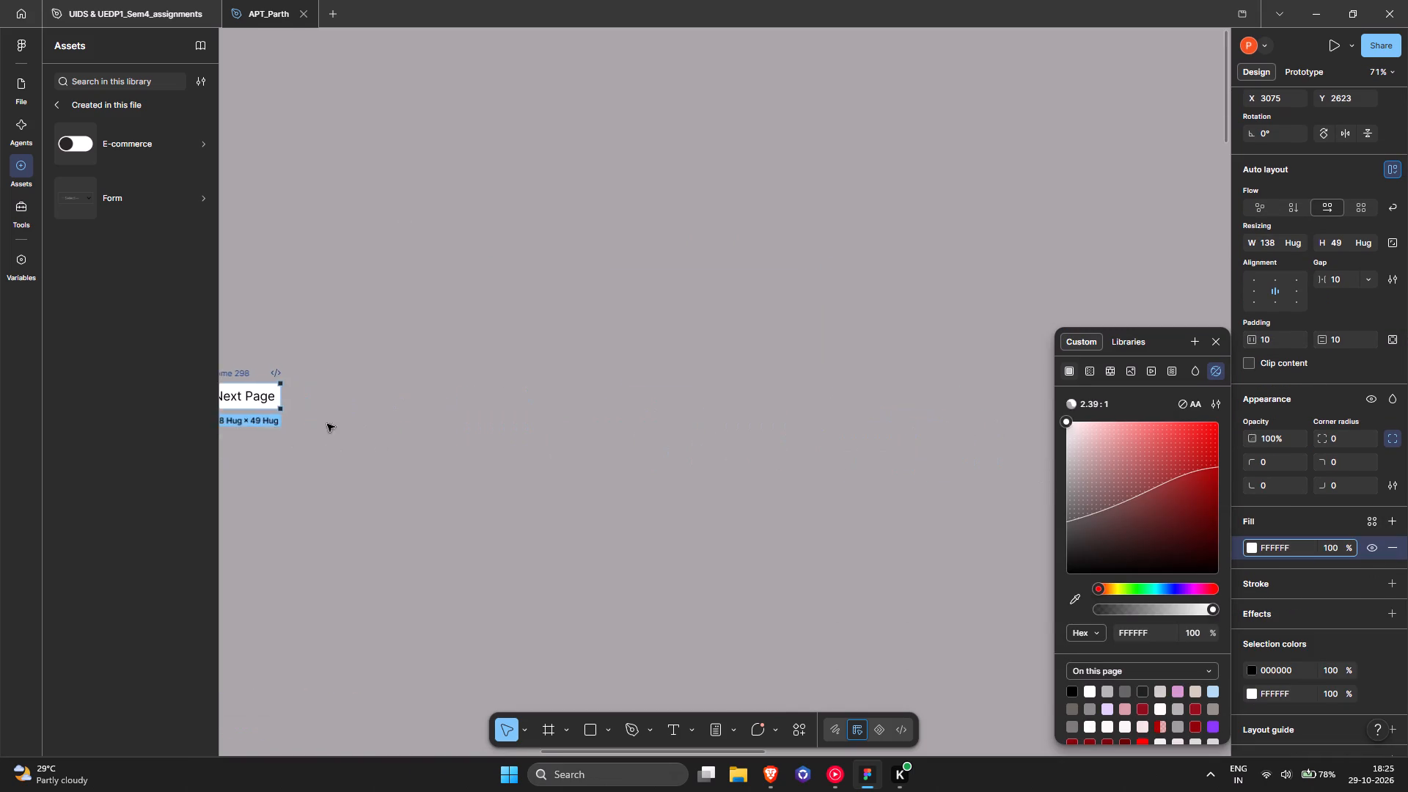
ctrl+scroll(499, 424, down, 6)
ctrl+scroll(881, 380, up, 10)
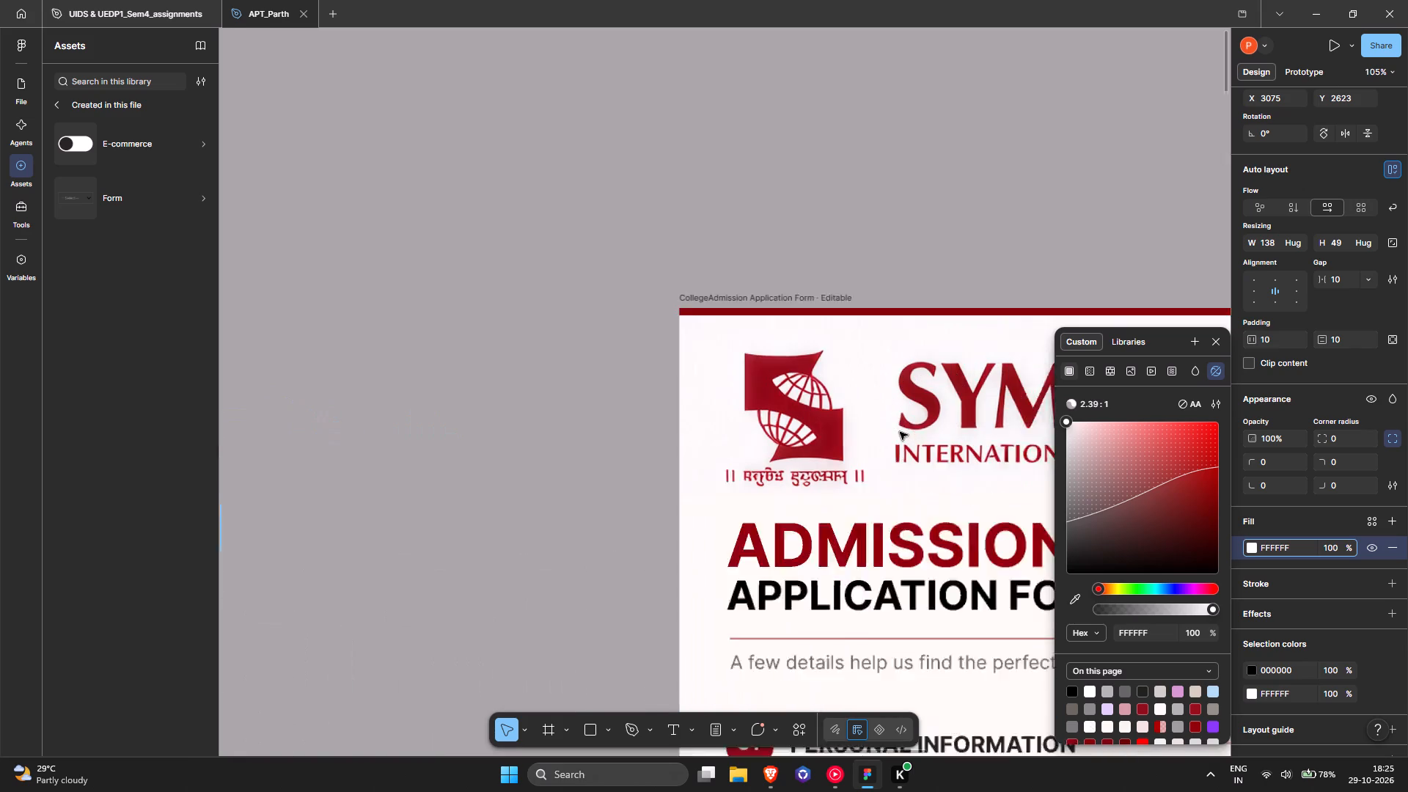
key(i)
click(928, 388)
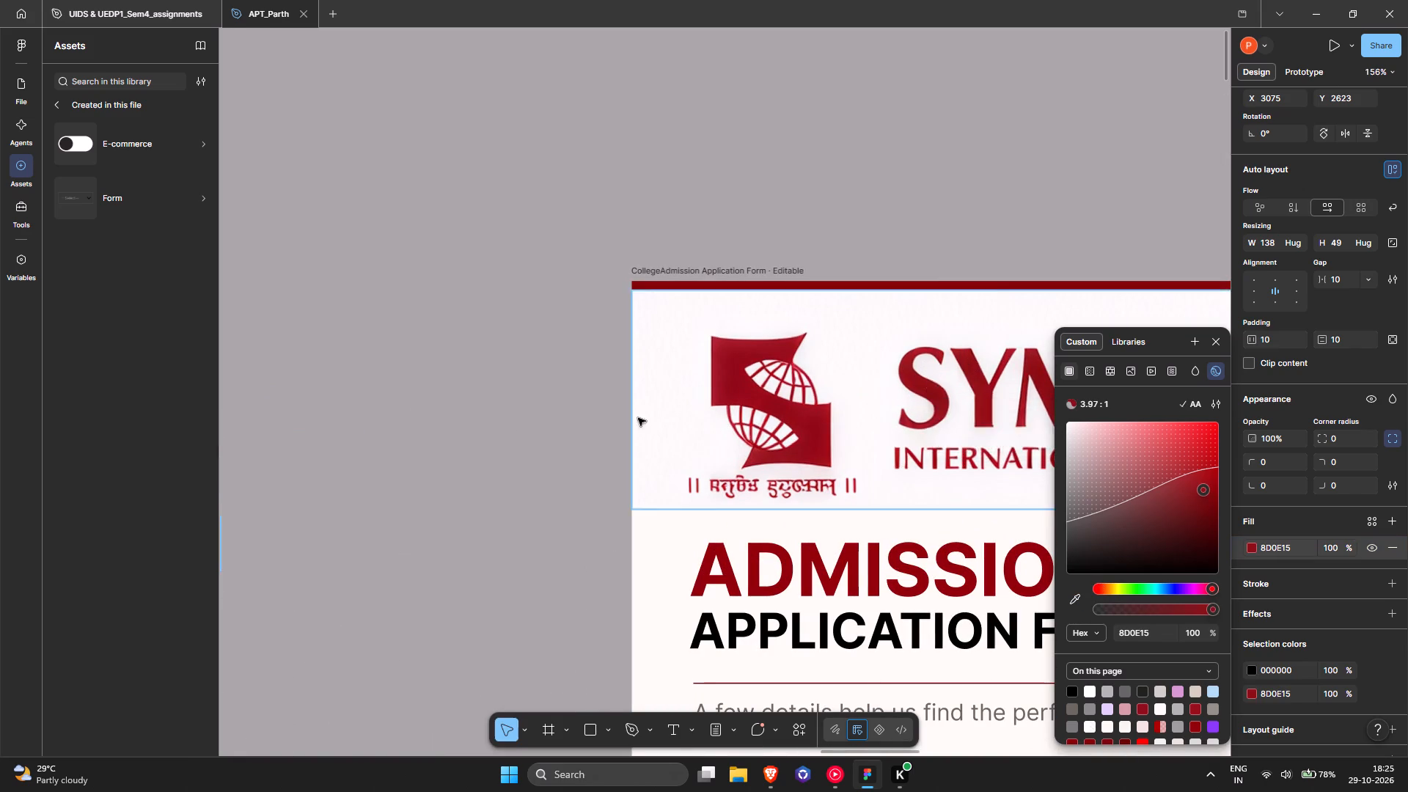
Change the fill of the "Next Page" text to white FFFFFF.
ctrl+scroll(593, 418, down, 6)
middle_drag(510, 432, 1209, 431)
middle_drag(571, 444, 934, 381)
ctrl+scroll(641, 410, up, 8)
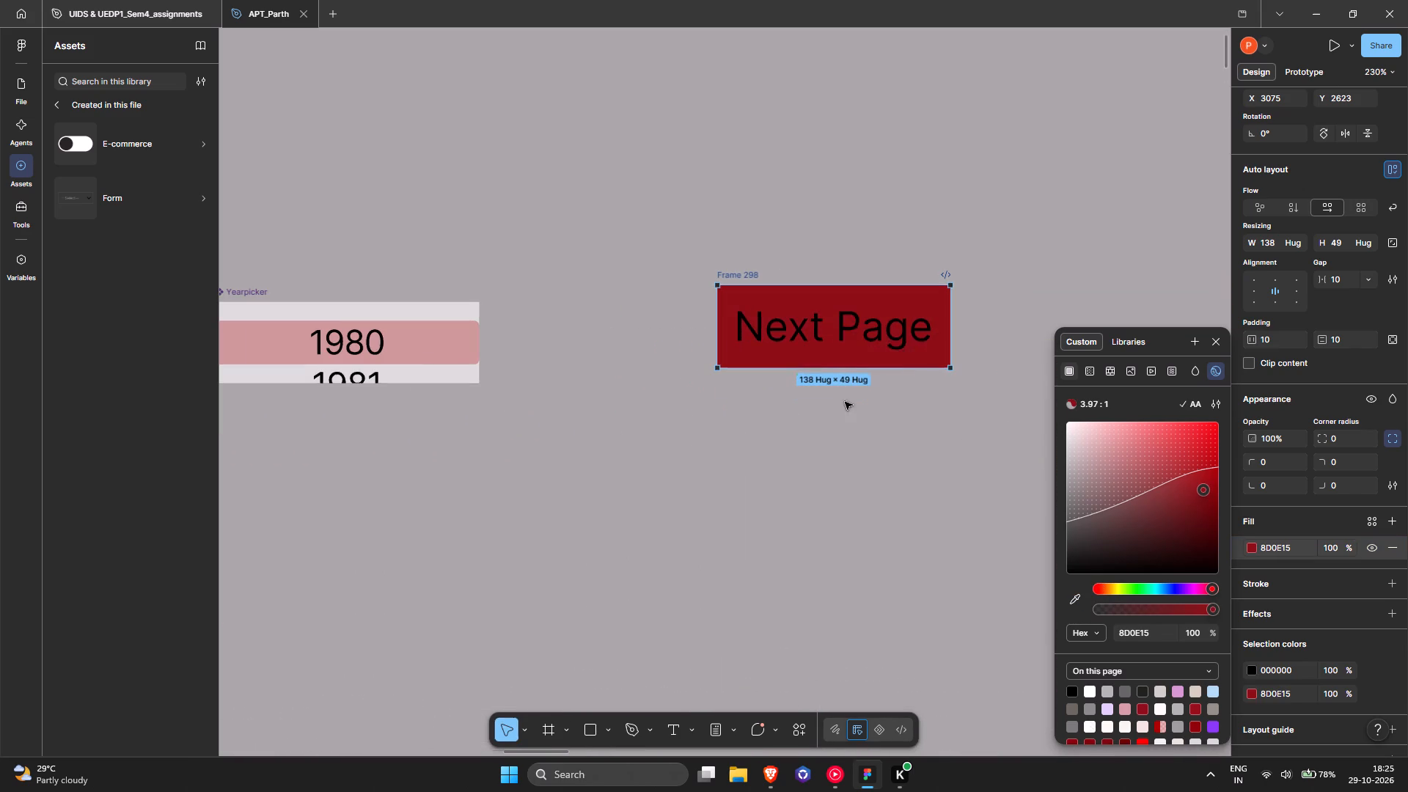
click(847, 330)
click(1251, 609)
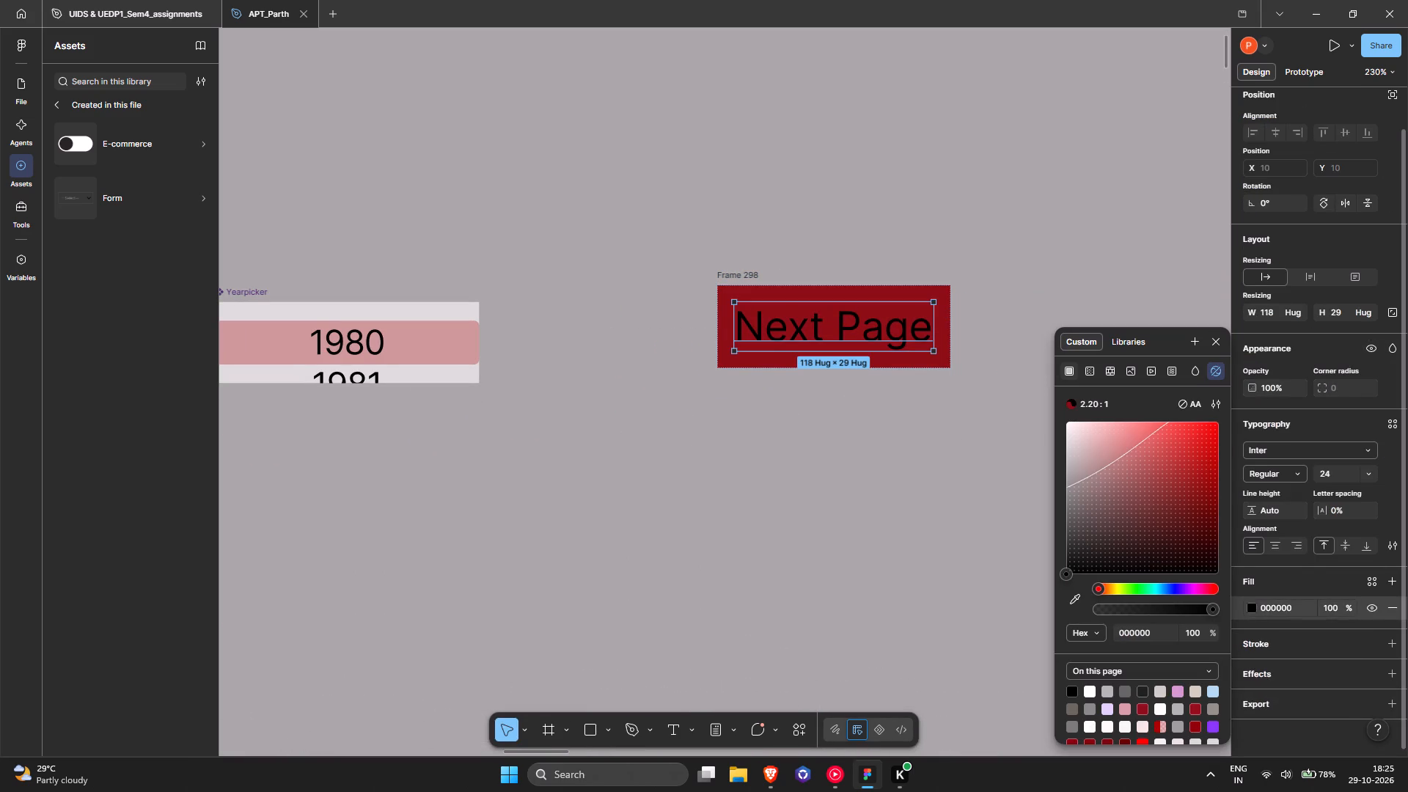
drag(1101, 501, 1019, 374)
click(893, 433)
Set the corner radius of the dark red "Next Page" frame to 10.
ctrl+scroll(893, 433, down, 3)
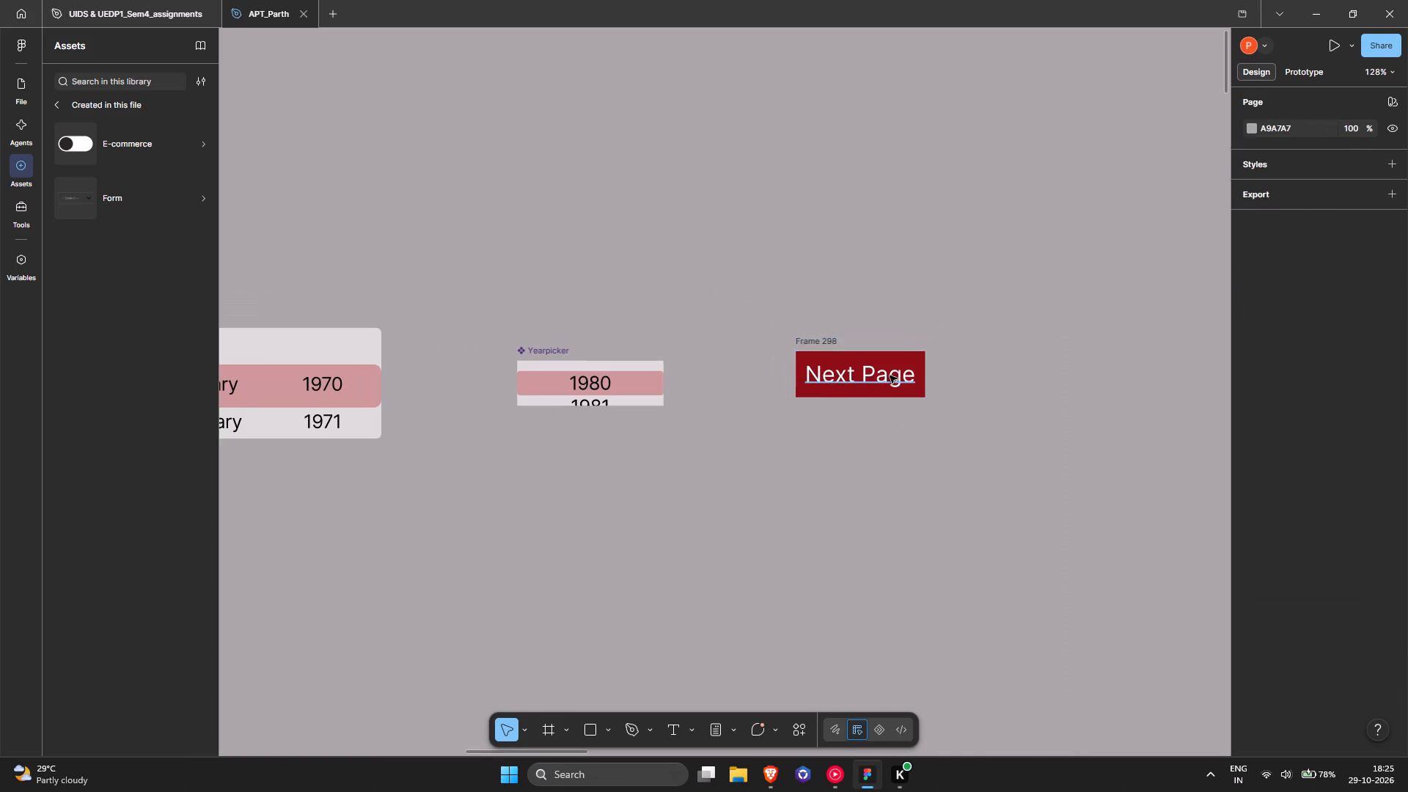
click(890, 375)
click(926, 386)
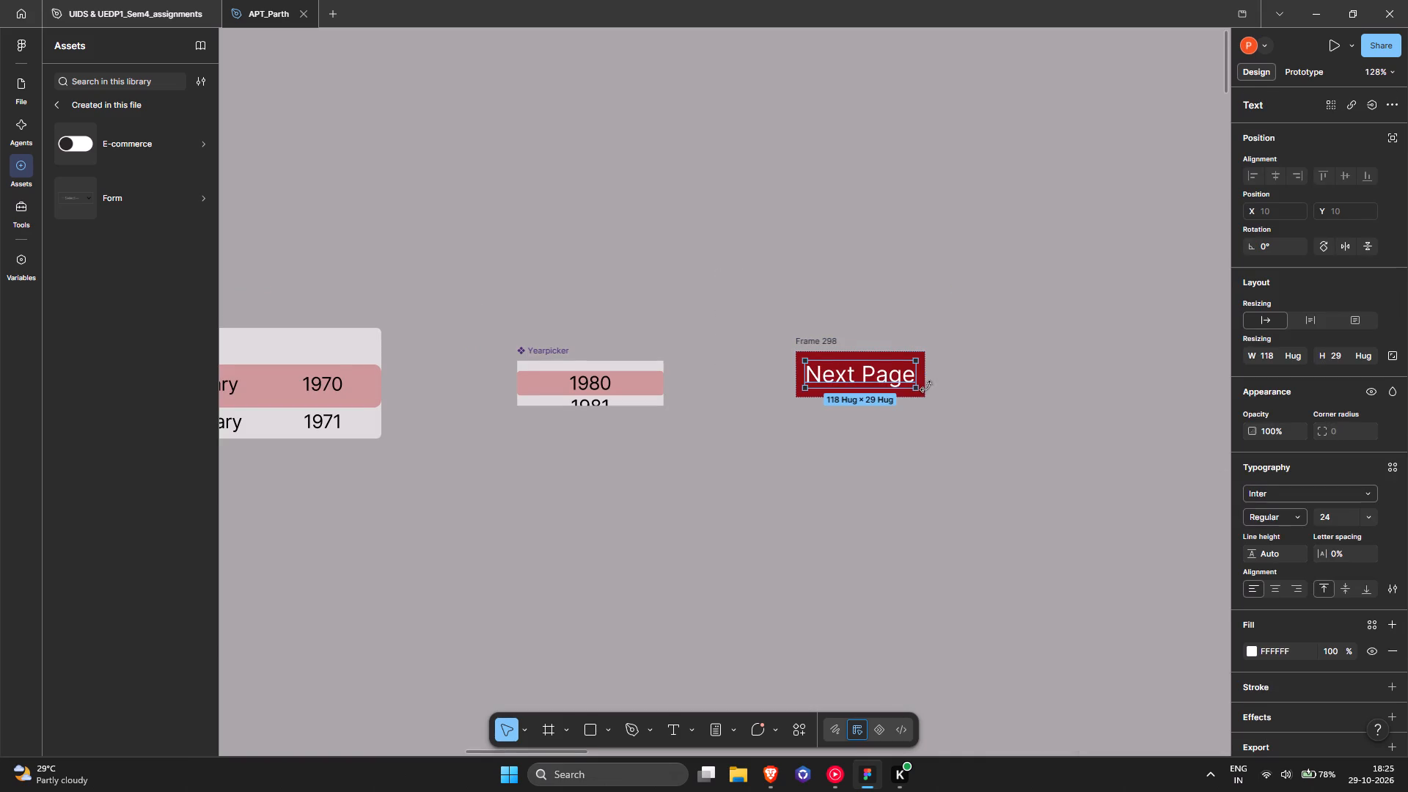
ctrl+scroll(926, 386, up, 5)
click(917, 386)
click(1341, 557)
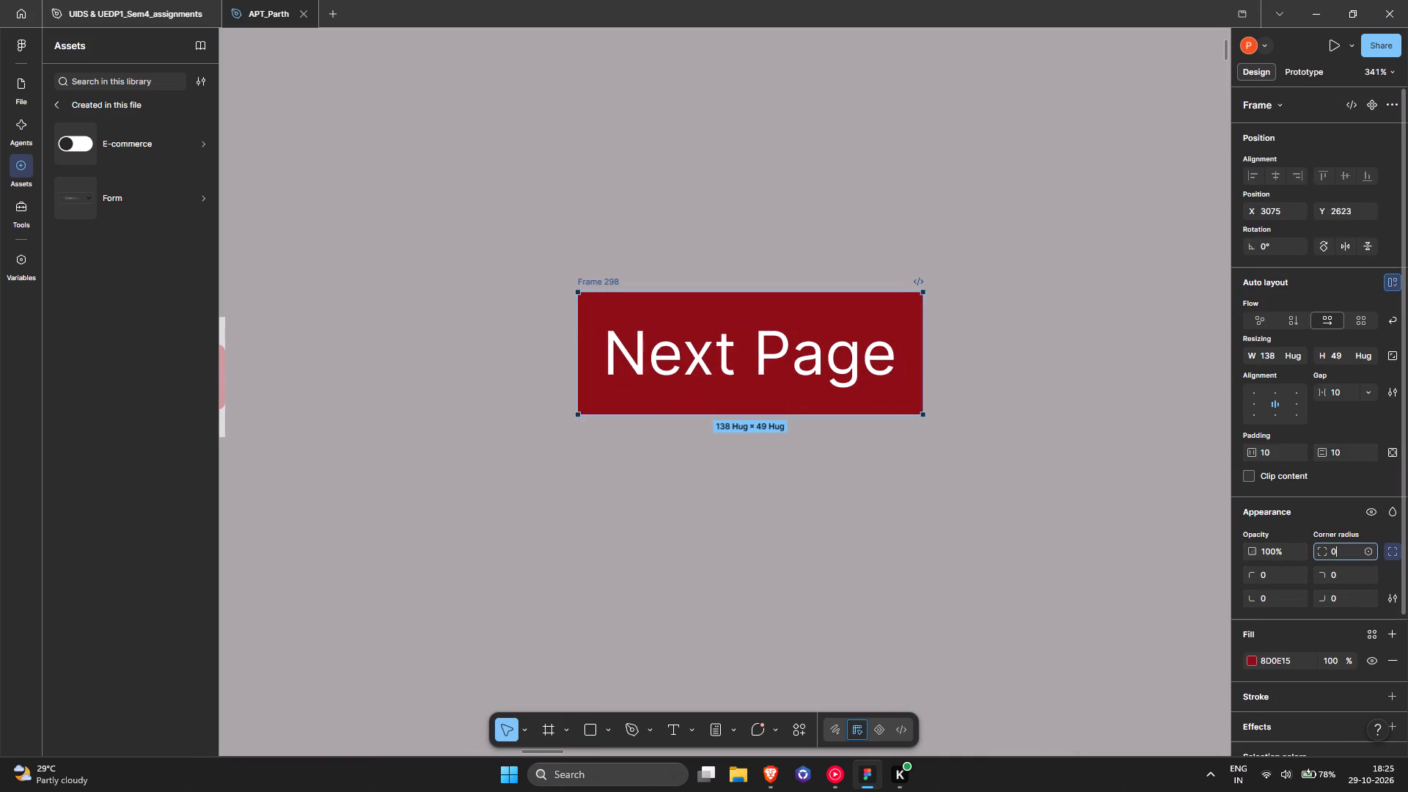
text(10)
key(Return)
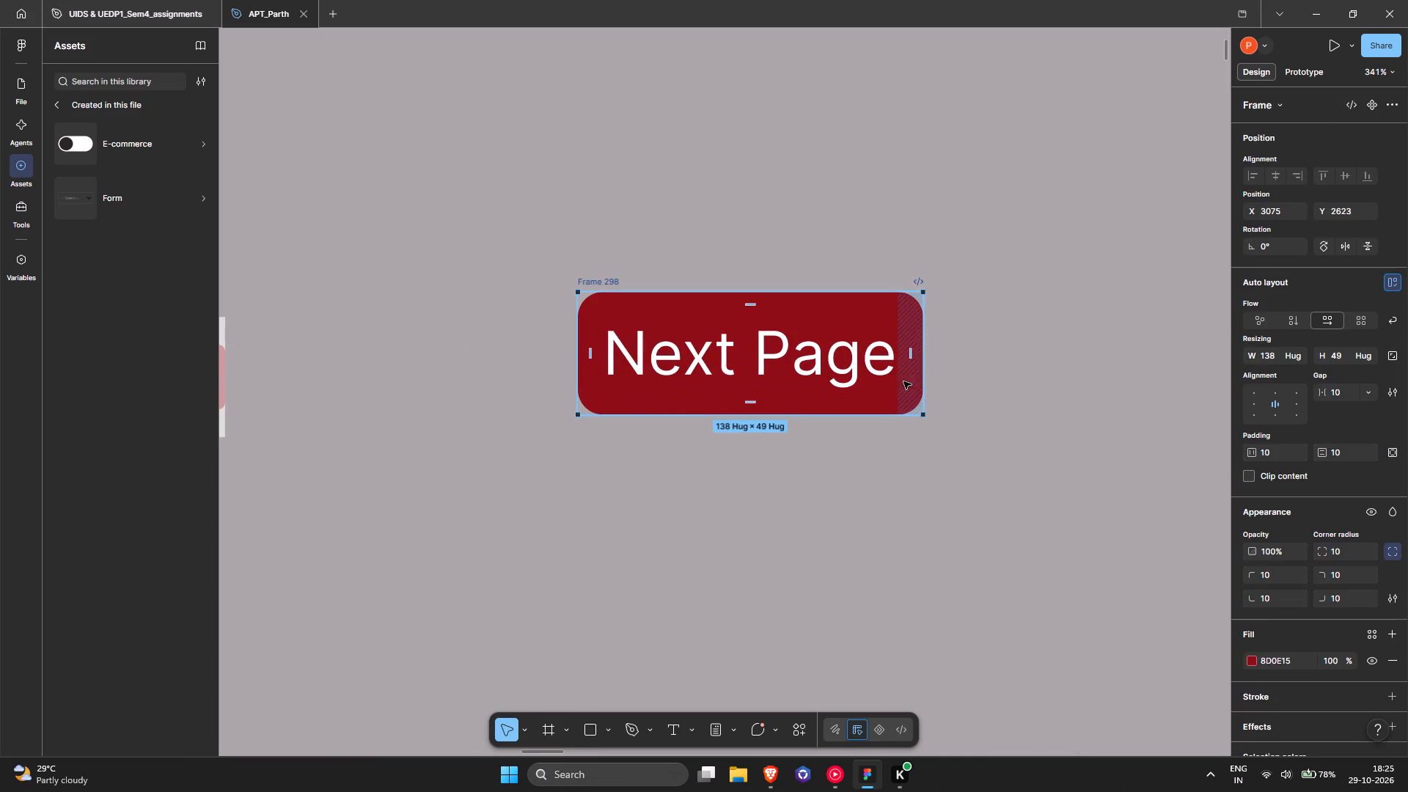
Enlarge the "Next Page" button frame symmetrically in width and height, leaving more space around its label.
drag(923, 370, 981, 373)
alt+drag(802, 294, 804, 276)
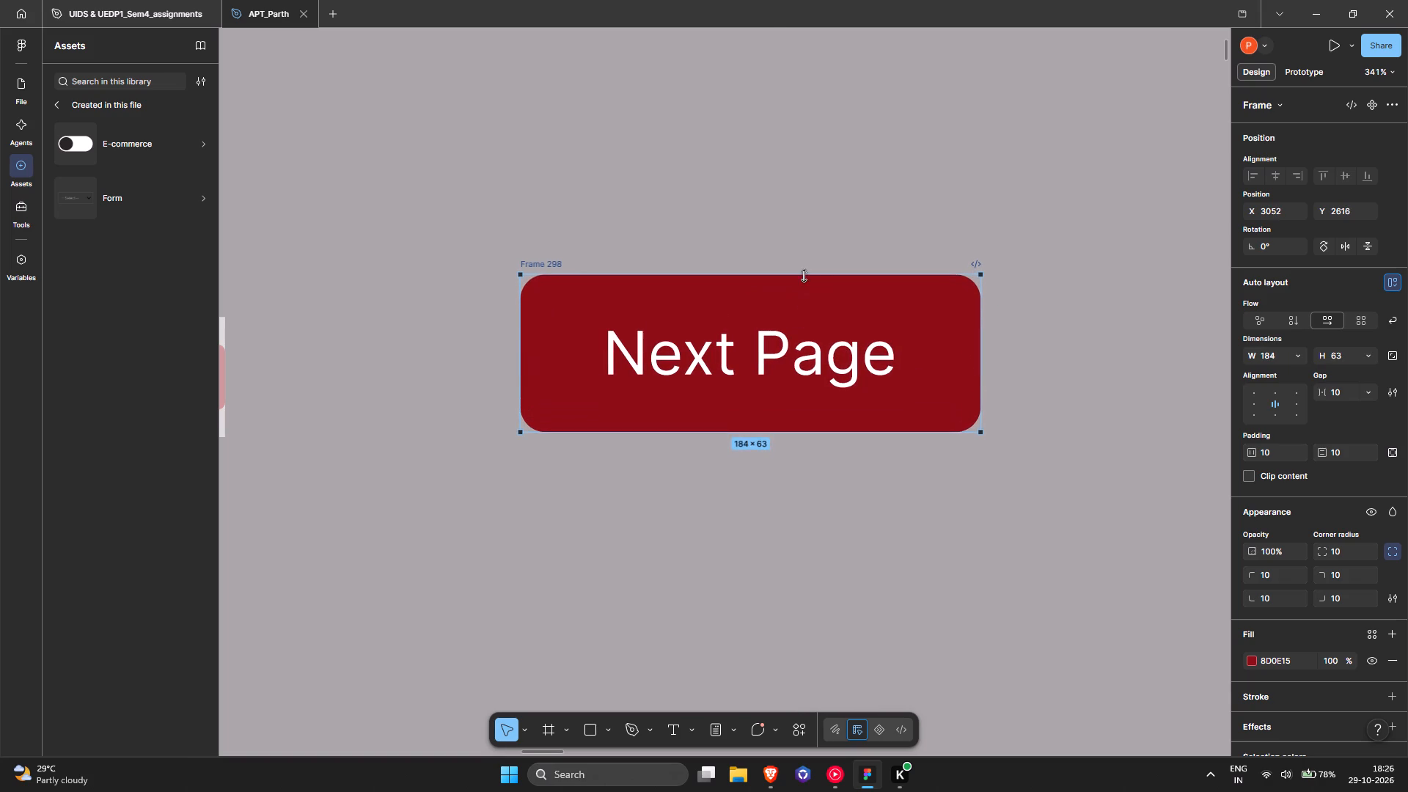
alt+drag(804, 276, 804, 282)
alt+drag(978, 369, 1000, 370)
ctrl+click(1054, 365)
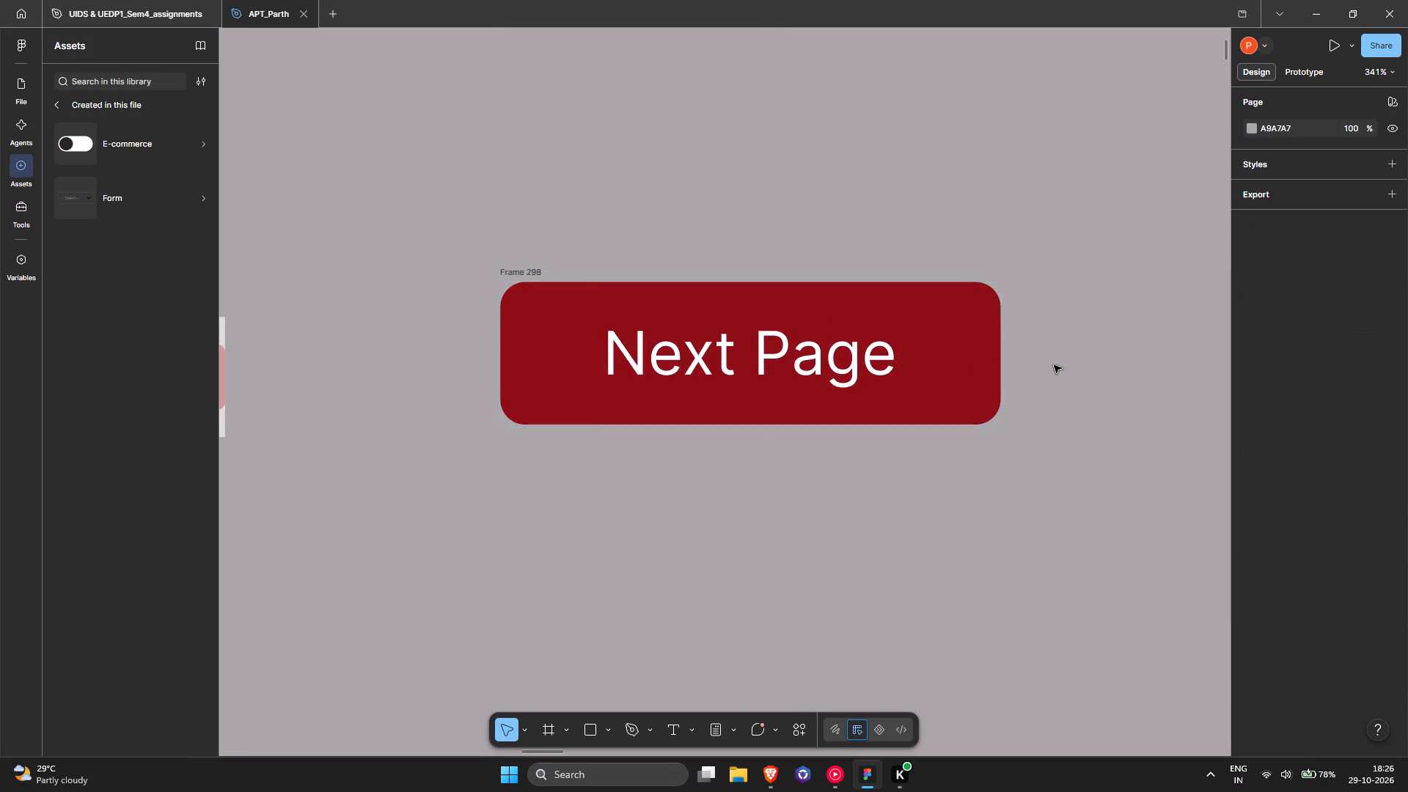
Delete the old grey Next button, both its label and background, from the bottom of the first admission form page.
ctrl+scroll(1022, 381, down, 11)
middle_drag(1019, 386, 603, 315)
ctrl+scroll(594, 312, down, 4)
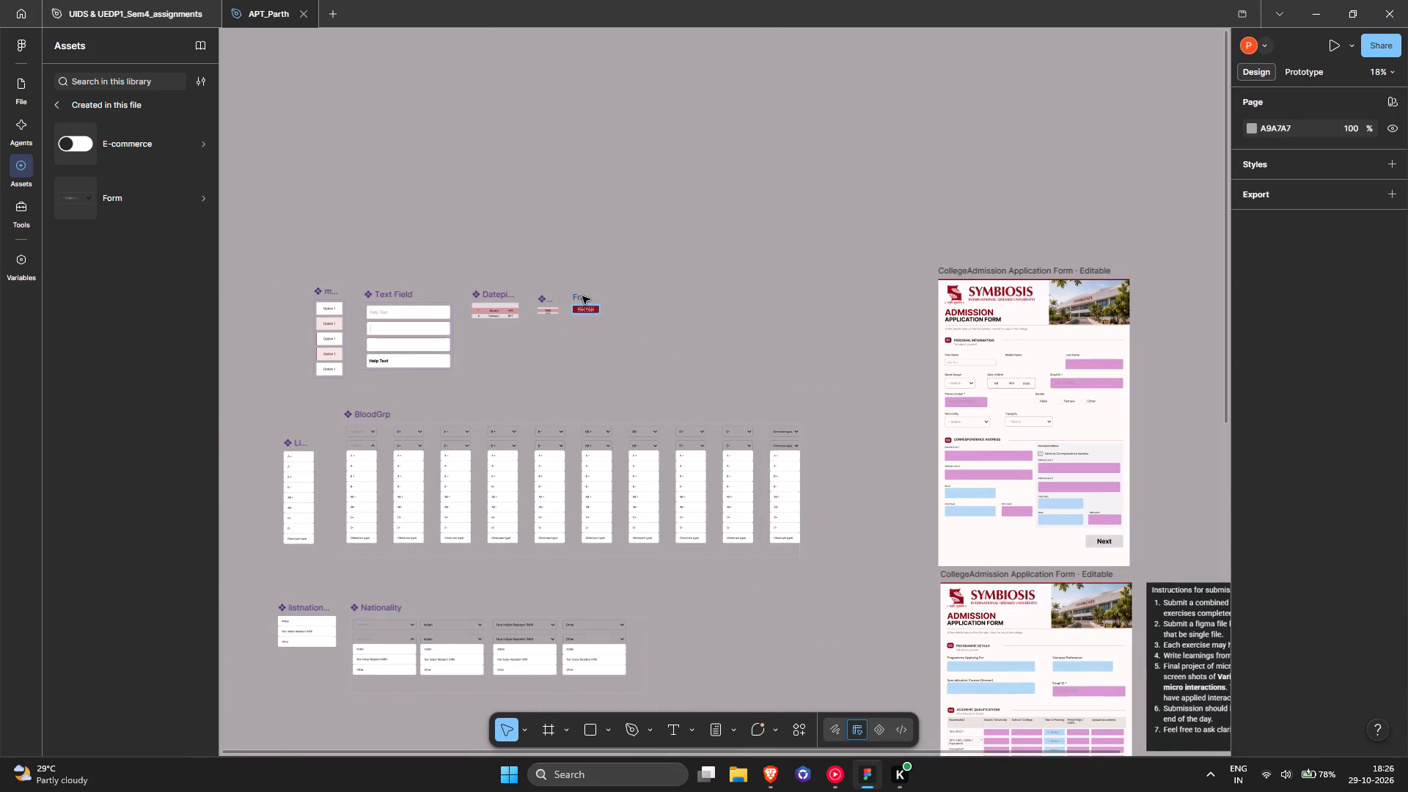
middle_drag(1119, 562, 1033, 532)
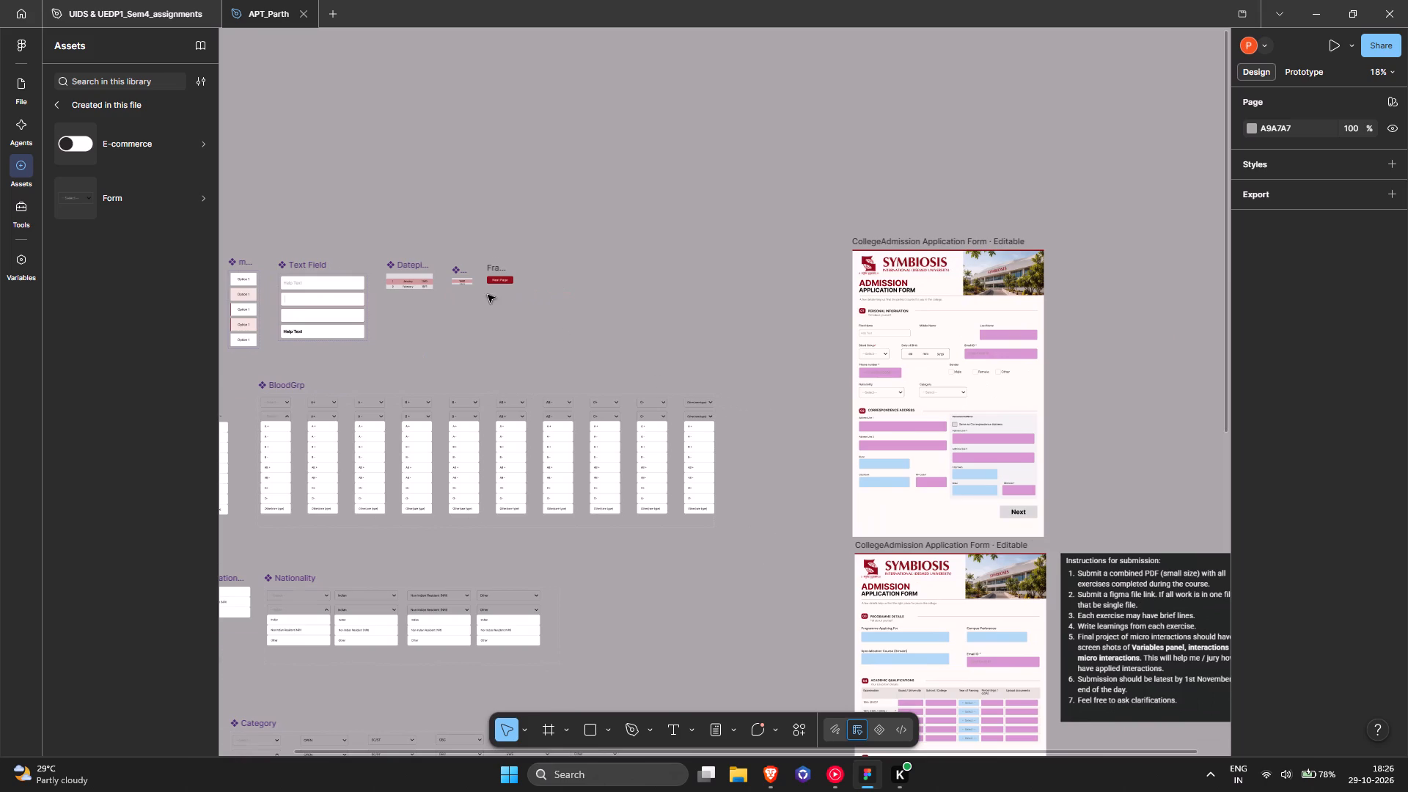
ctrl+scroll(486, 296, up, 8)
ctrl+scroll(960, 482, down, 5)
middle_drag(1024, 488, 458, 416)
ctrl+scroll(593, 436, up, 7)
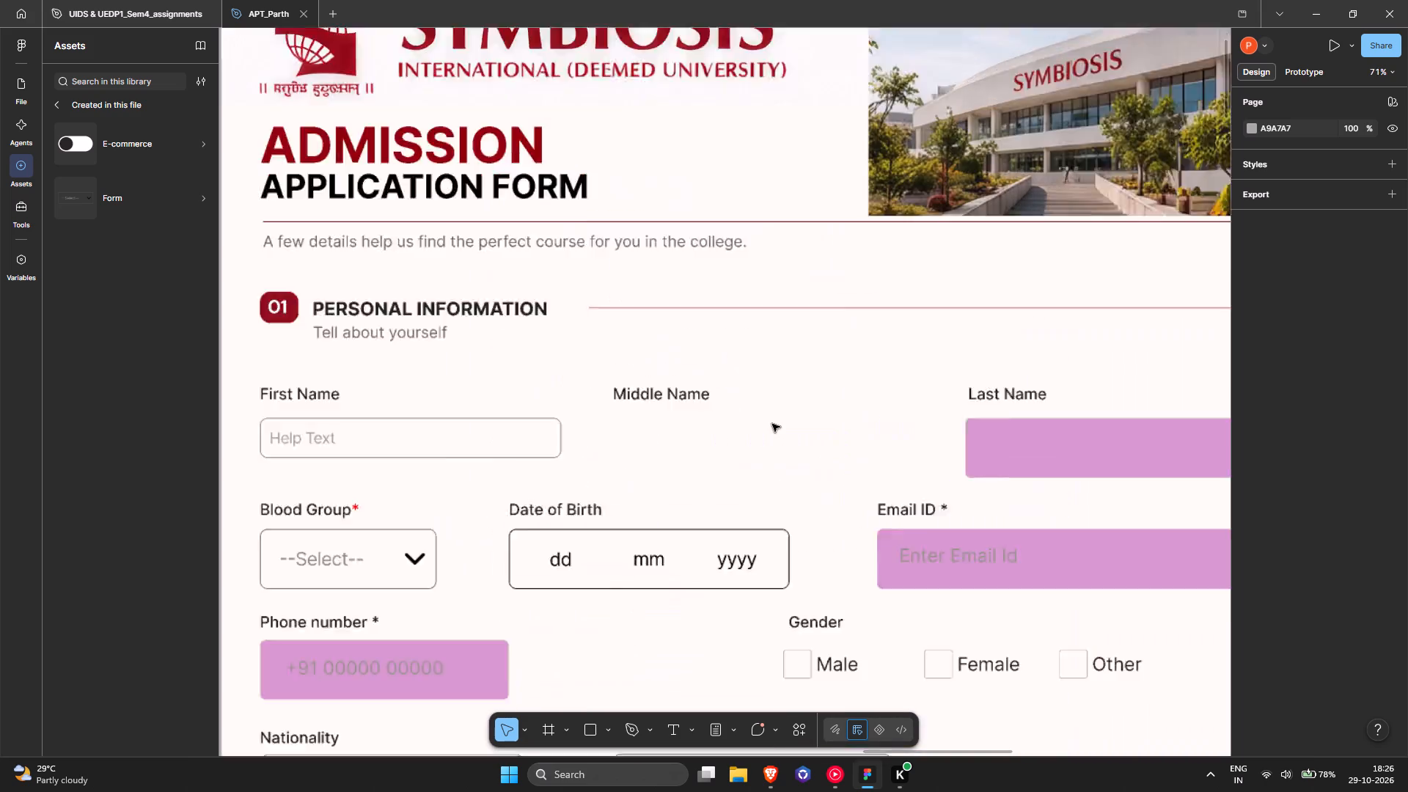
ctrl+scroll(772, 424, up, 6)
ctrl+scroll(779, 423, down, 4)
middle_drag(783, 426, 799, 205)
scroll(829, 408, down, 7)
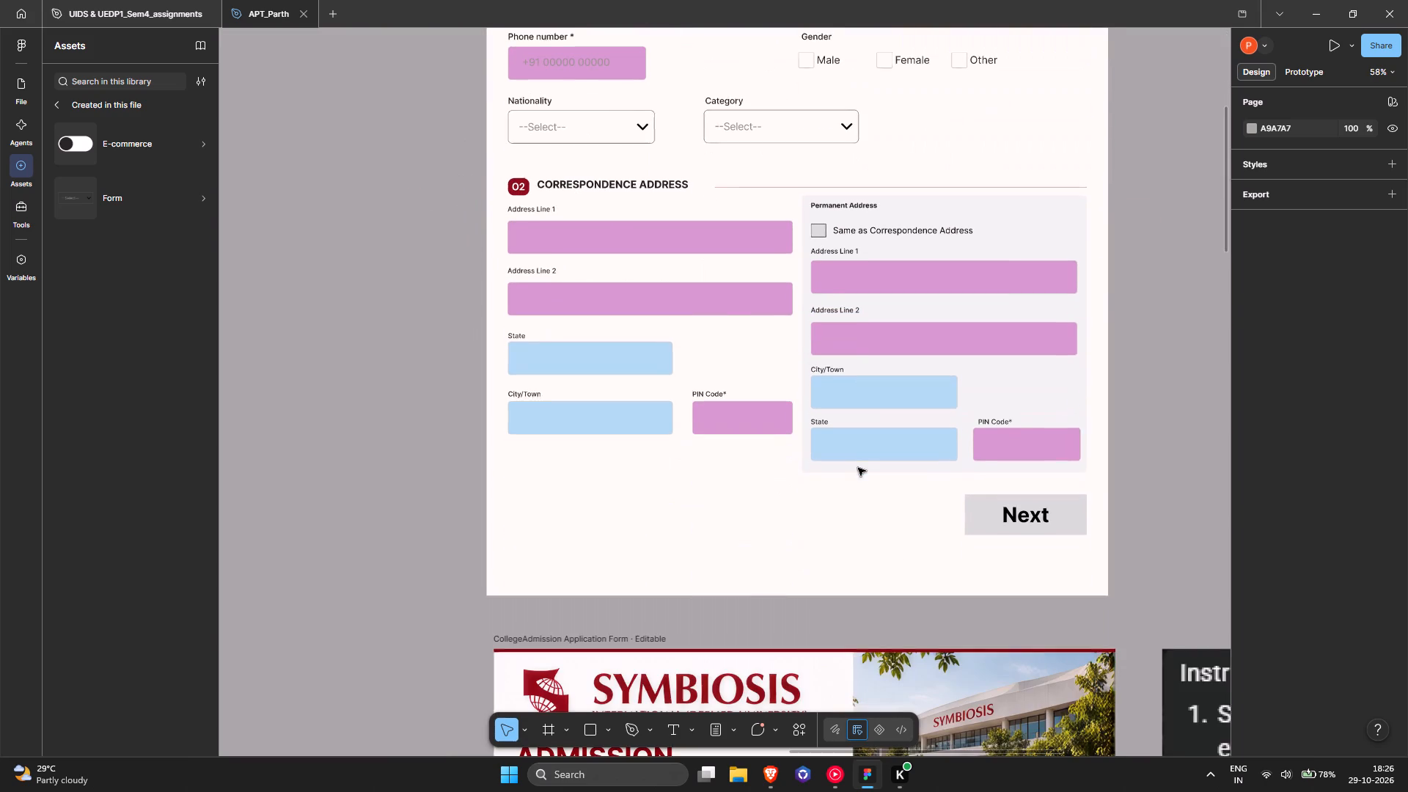
drag(960, 511, 1052, 523)
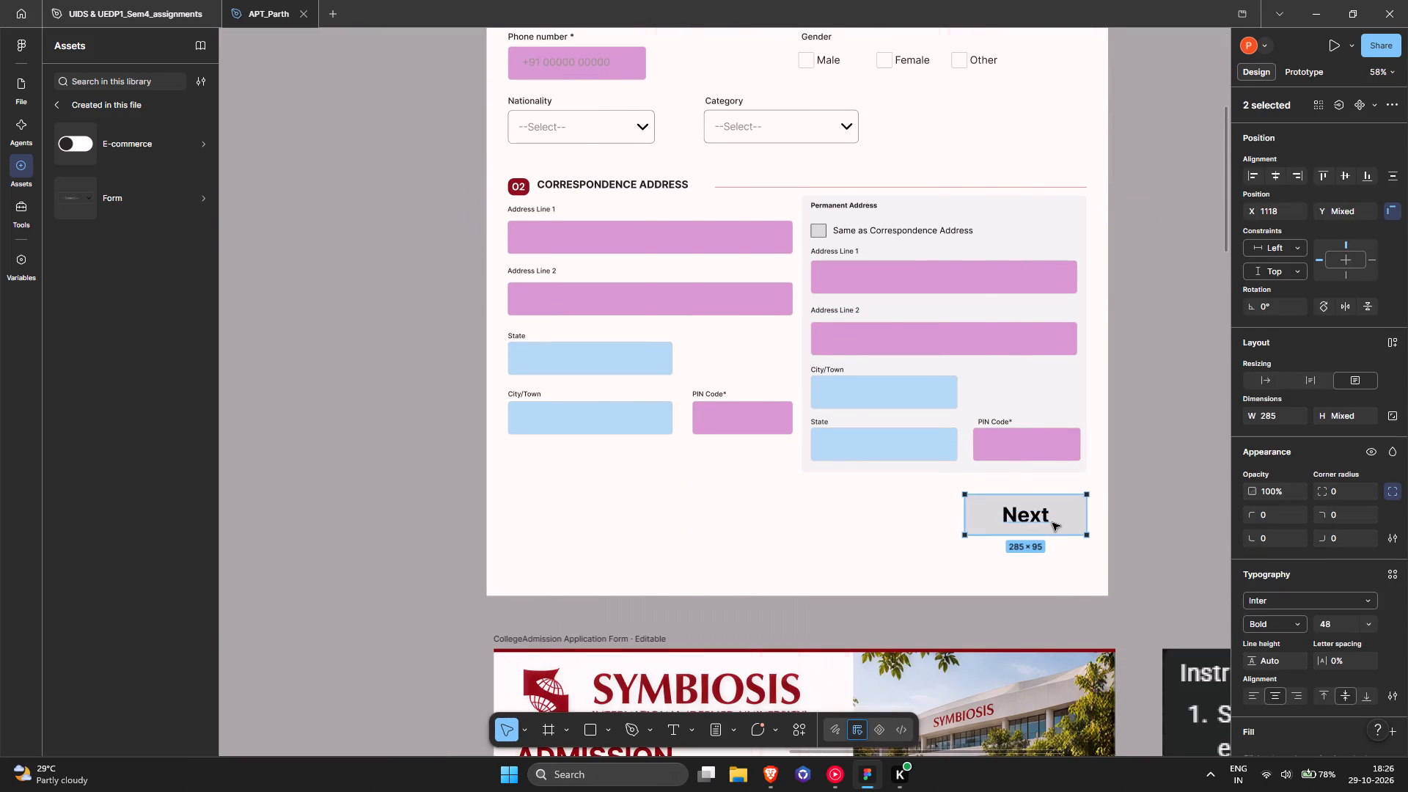
key(shift+g)
click(1057, 521)
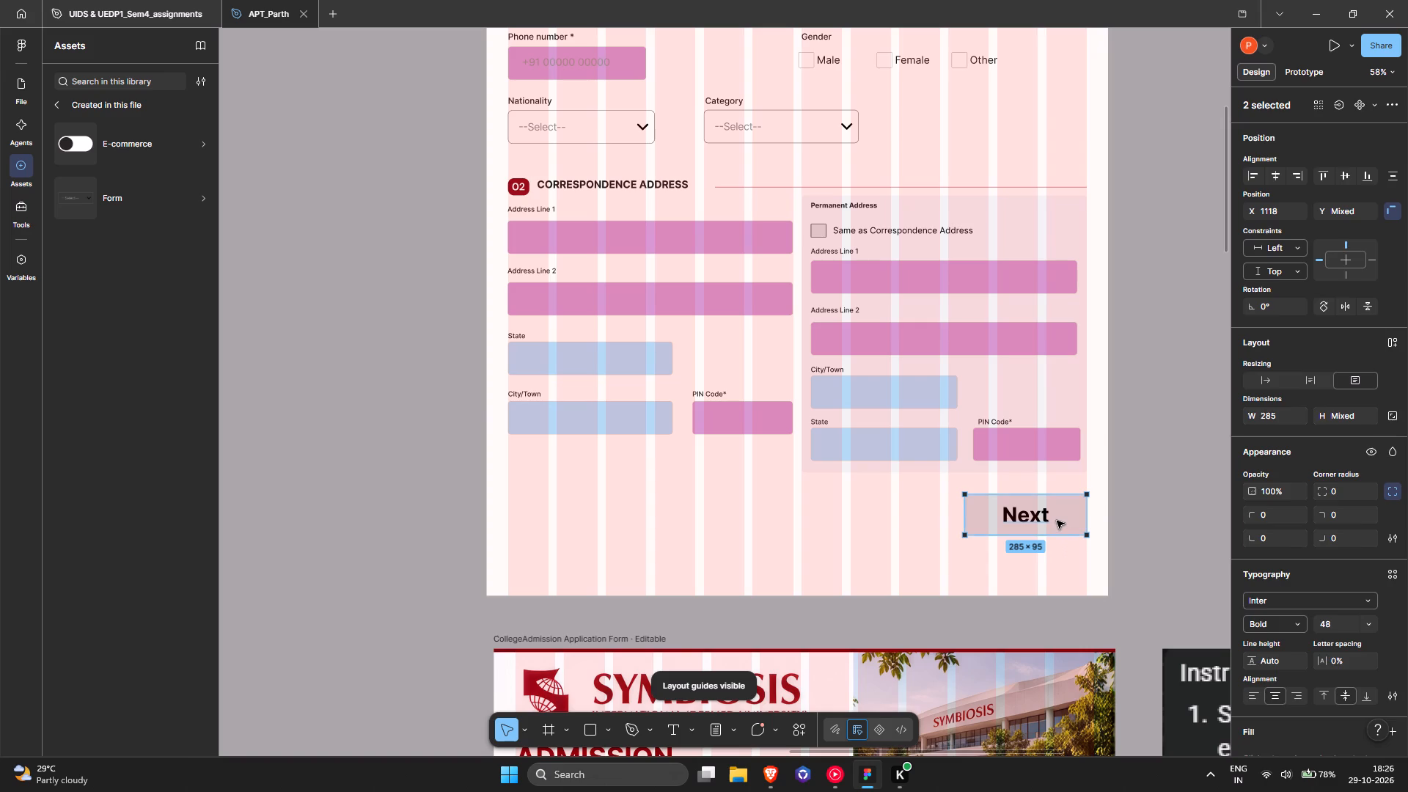
key(Delete)
click(1008, 521)
key(Delete)
Turn the dark red "Next Page" button frame beside the Yearpicker into a component.
ctrl+scroll(1008, 521, down, 6)
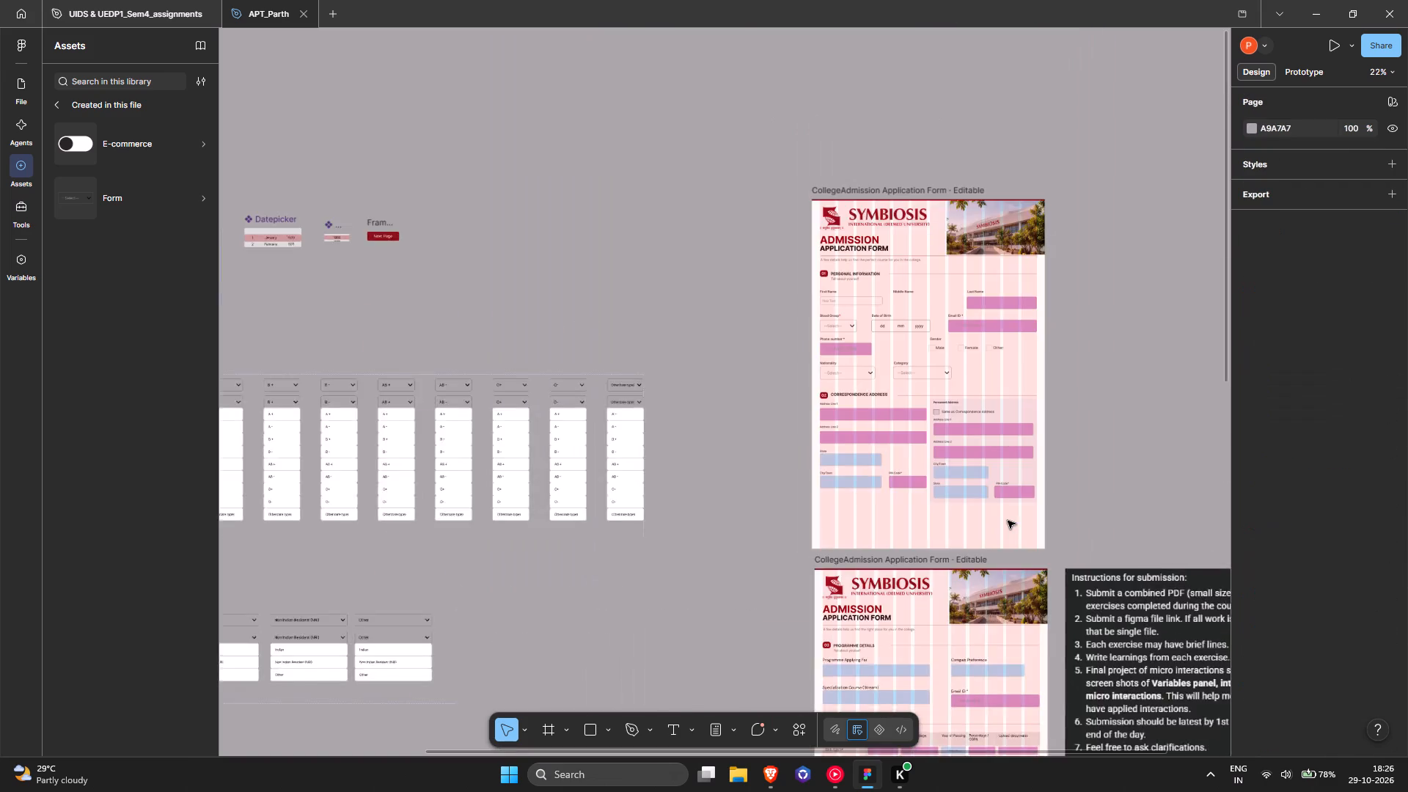
ctrl+scroll(1008, 521, down, 2)
ctrl+scroll(676, 347, up, 10)
scroll(694, 433, down, 4)
click(687, 304)
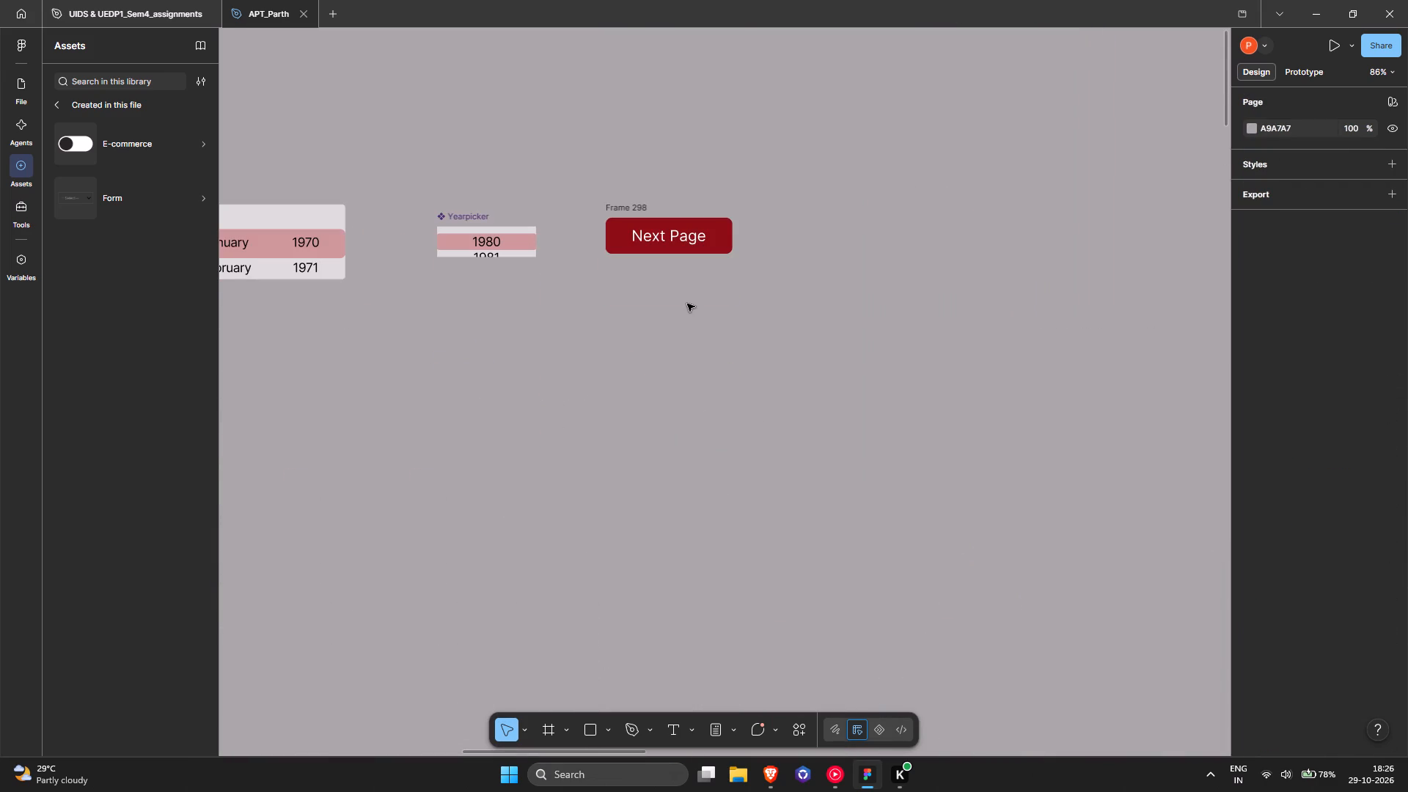
ctrl+scroll(687, 304, up, 6)
ctrl+scroll(717, 328, down, 1)
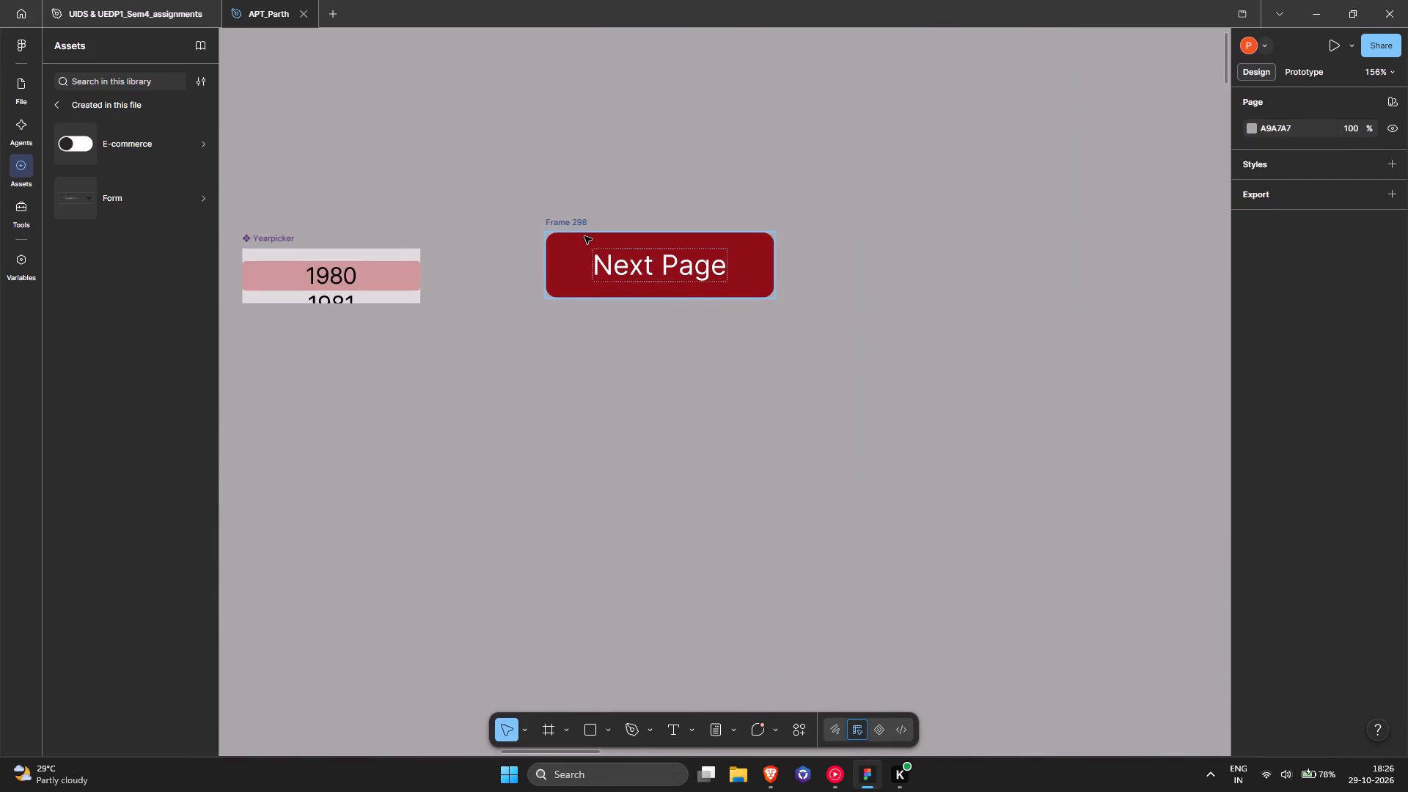
click(617, 237)
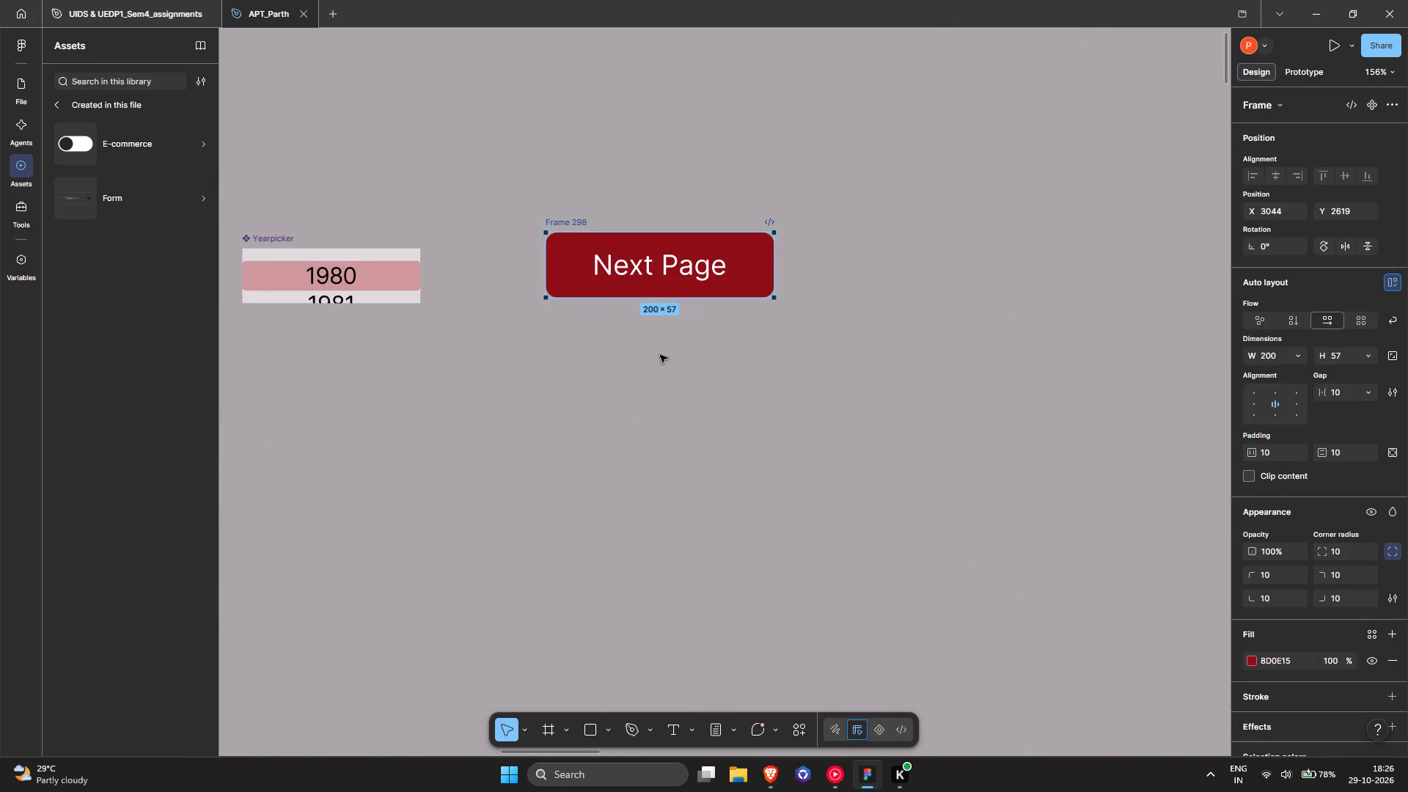
key(ctrl+alt+k)
Rename the new "Next Page" button component as Buttonmaster.
scroll(660, 355, up, 1)
click(566, 272)
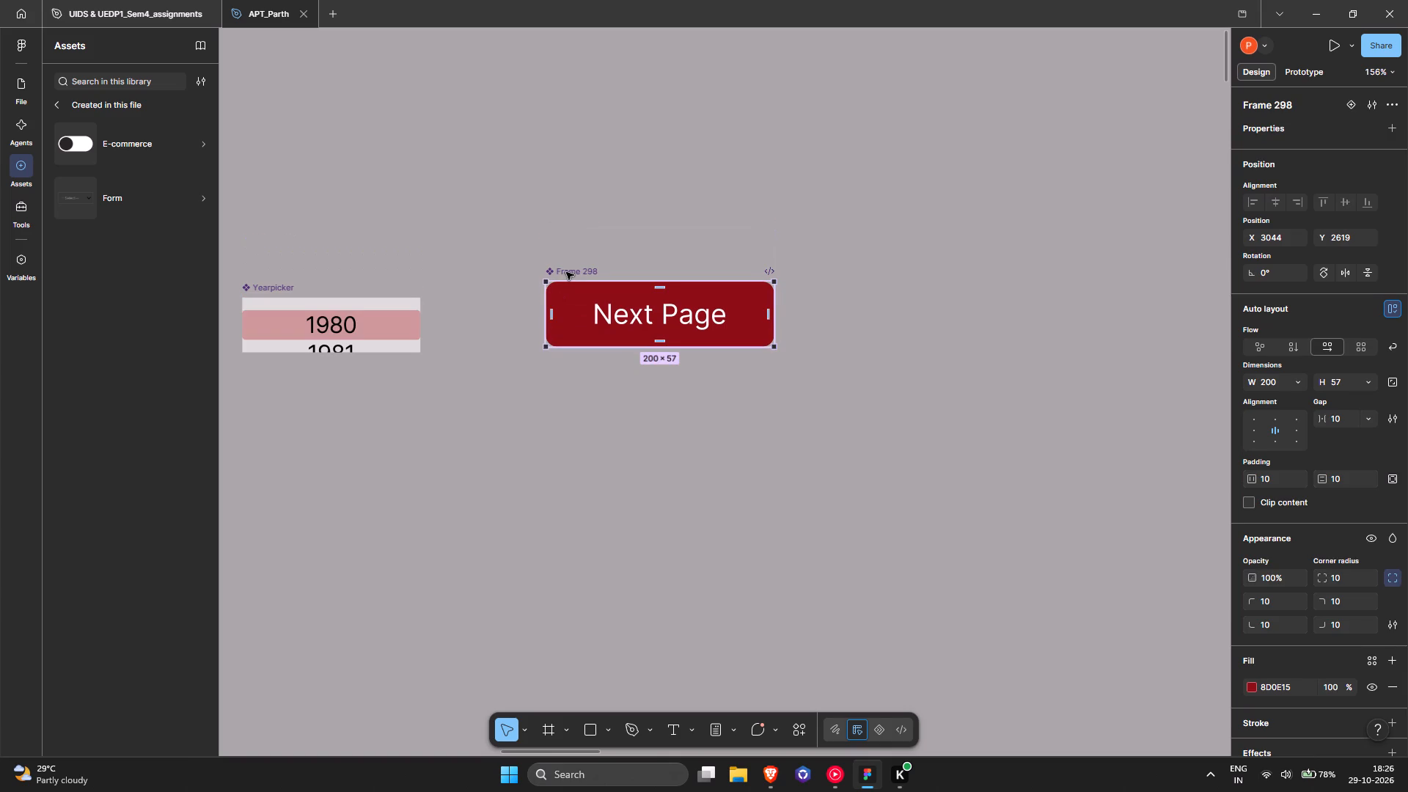
double_click(566, 272)
text(Pa)
key(BackSpace)
key(BackSpace)
text(Button)
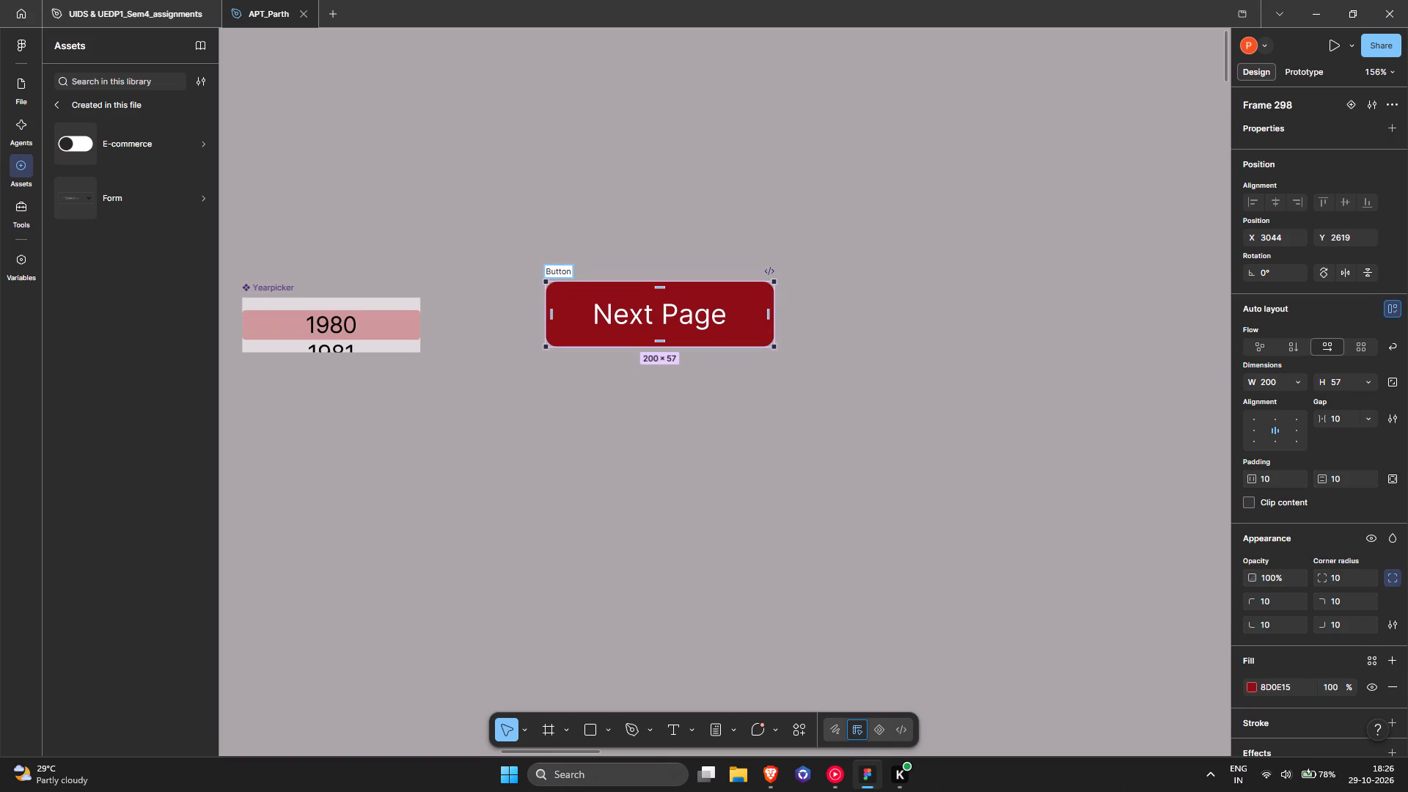
text(master)
click(662, 243)
Add a second variant to the Buttonmaster component.
ctrl+scroll(589, 329, down, 5)
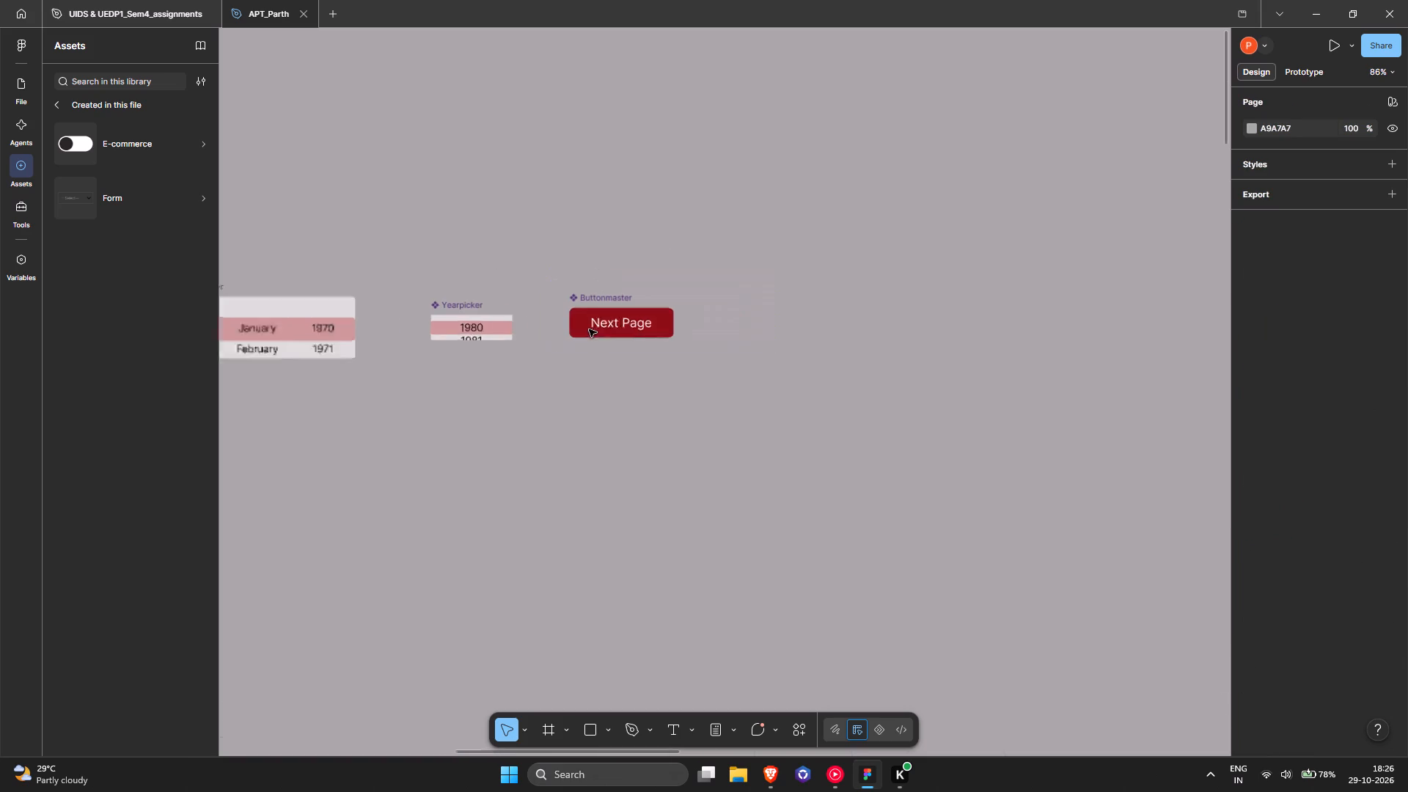
middle_drag(459, 364, 928, 353)
middle_drag(403, 296, 1008, 286)
middle_drag(999, 296, 766, 333)
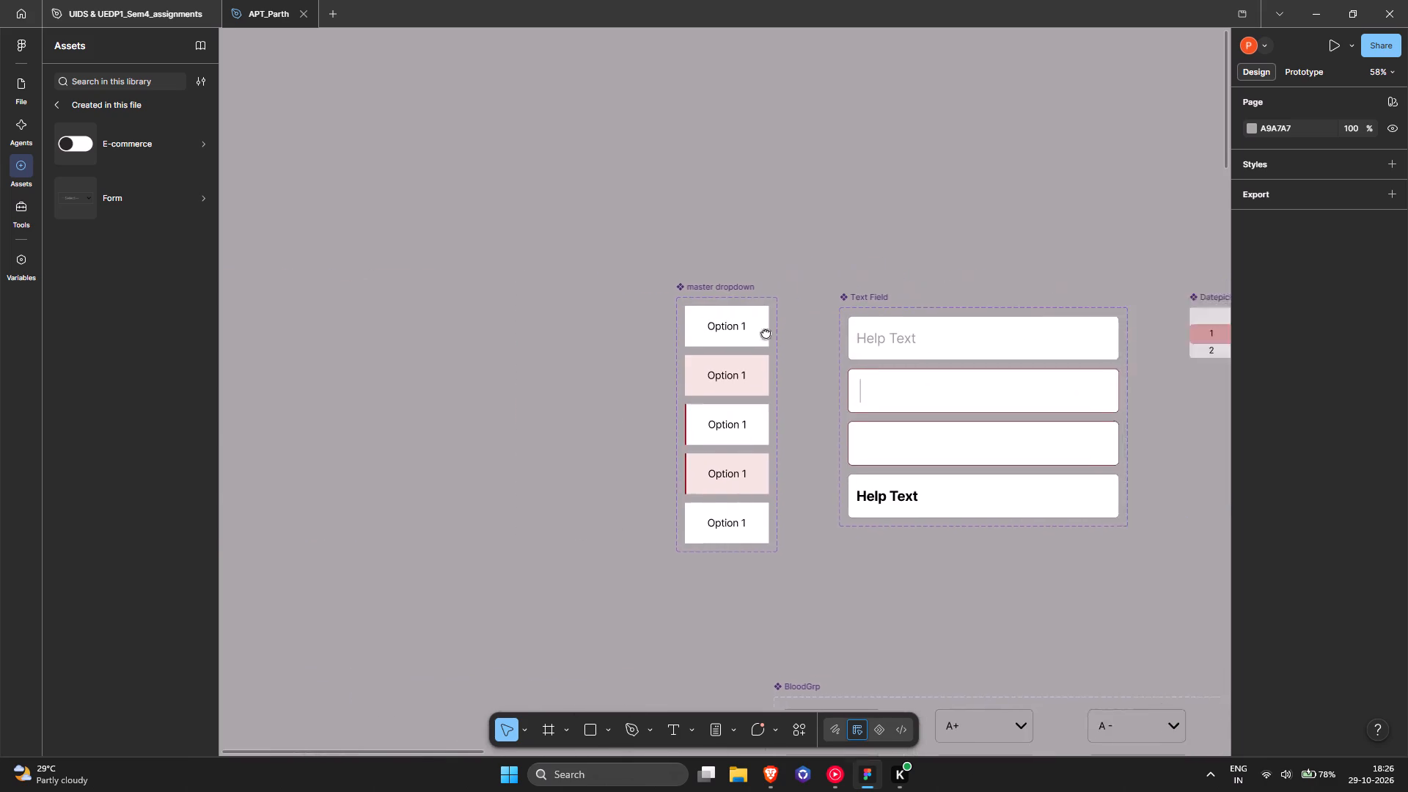
middle_drag(766, 333, 163, 338)
middle_drag(634, 306, 514, 268)
ctrl+scroll(726, 308, up, 7)
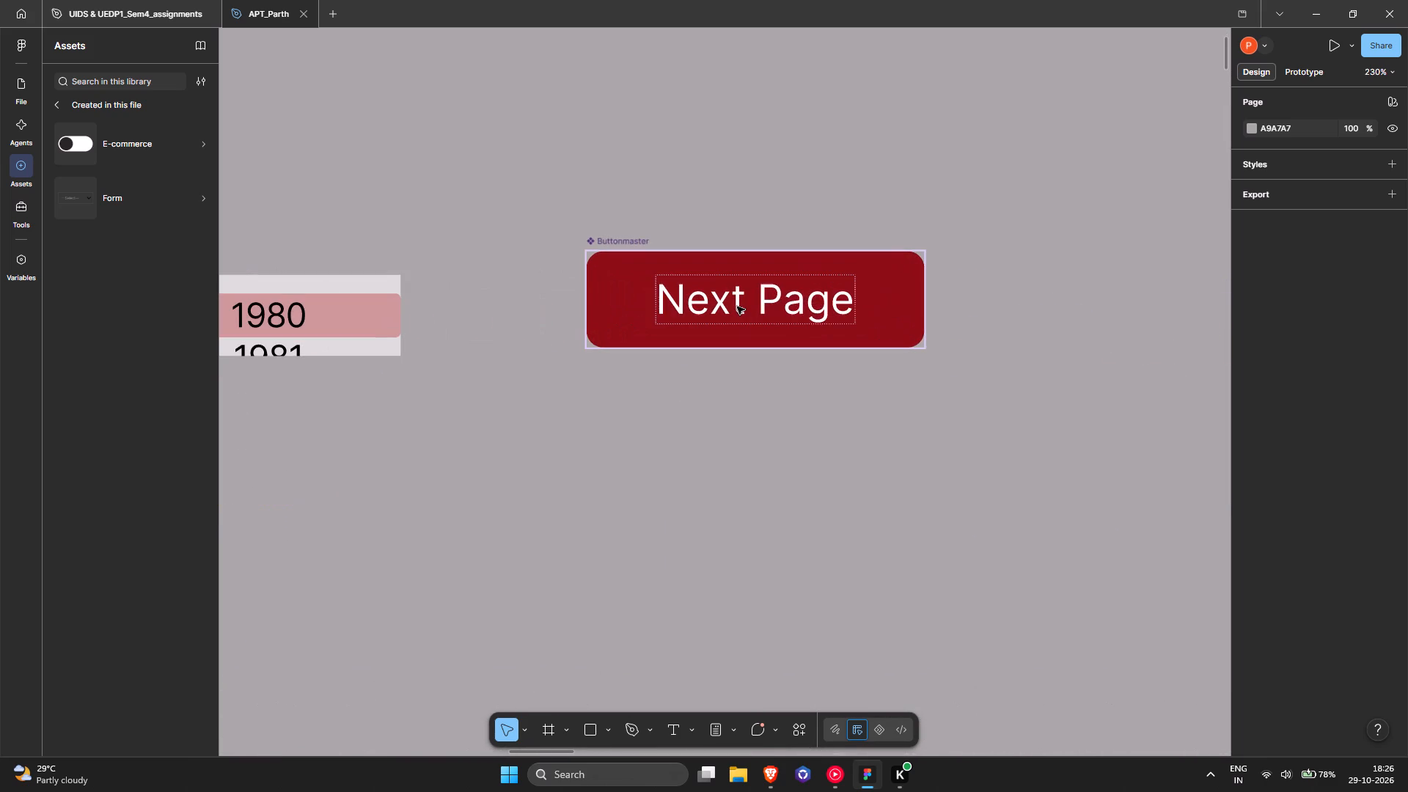
click(643, 268)
click(1360, 100)
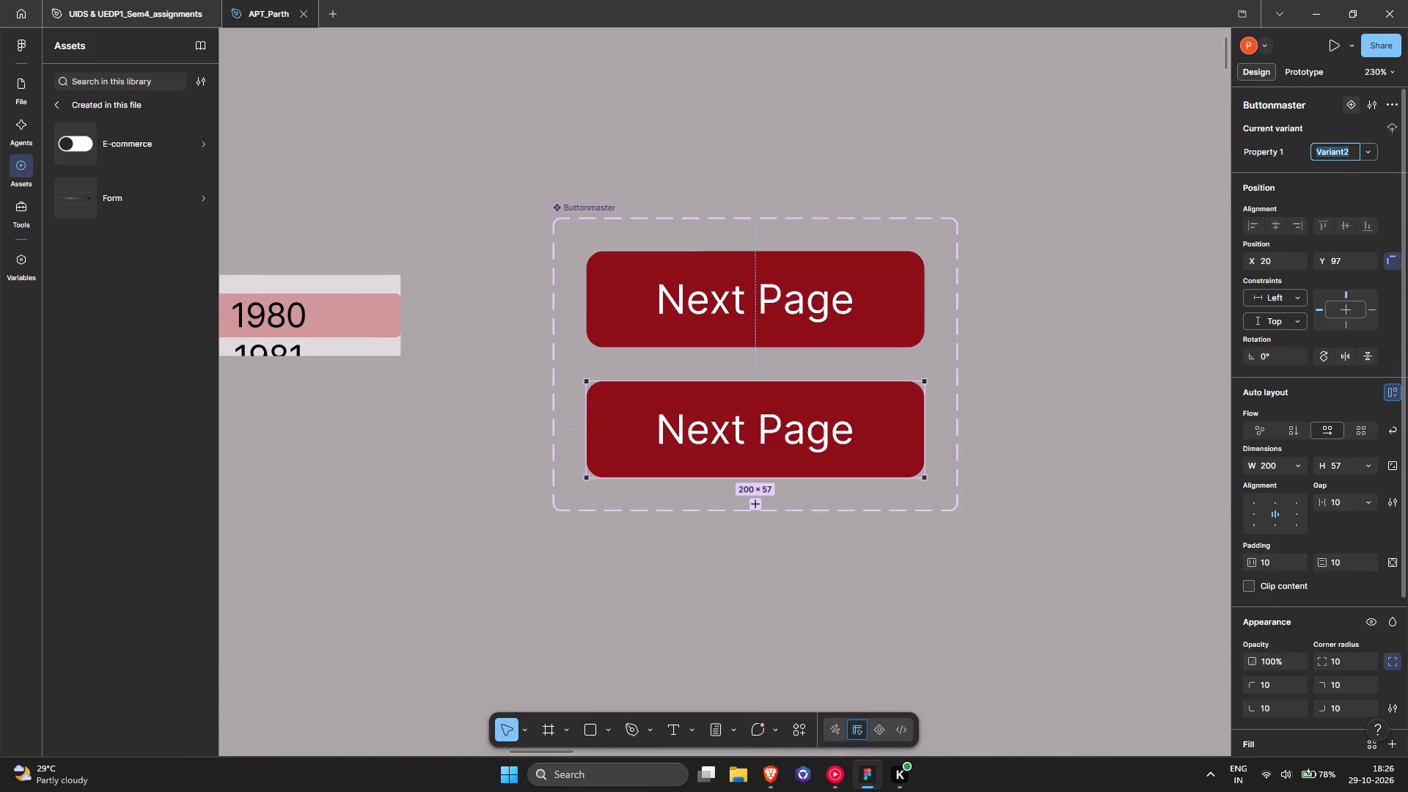
Change the fill of the "Next Page" text in the second Buttonmaster variant to black 000000.
double_click(768, 421)
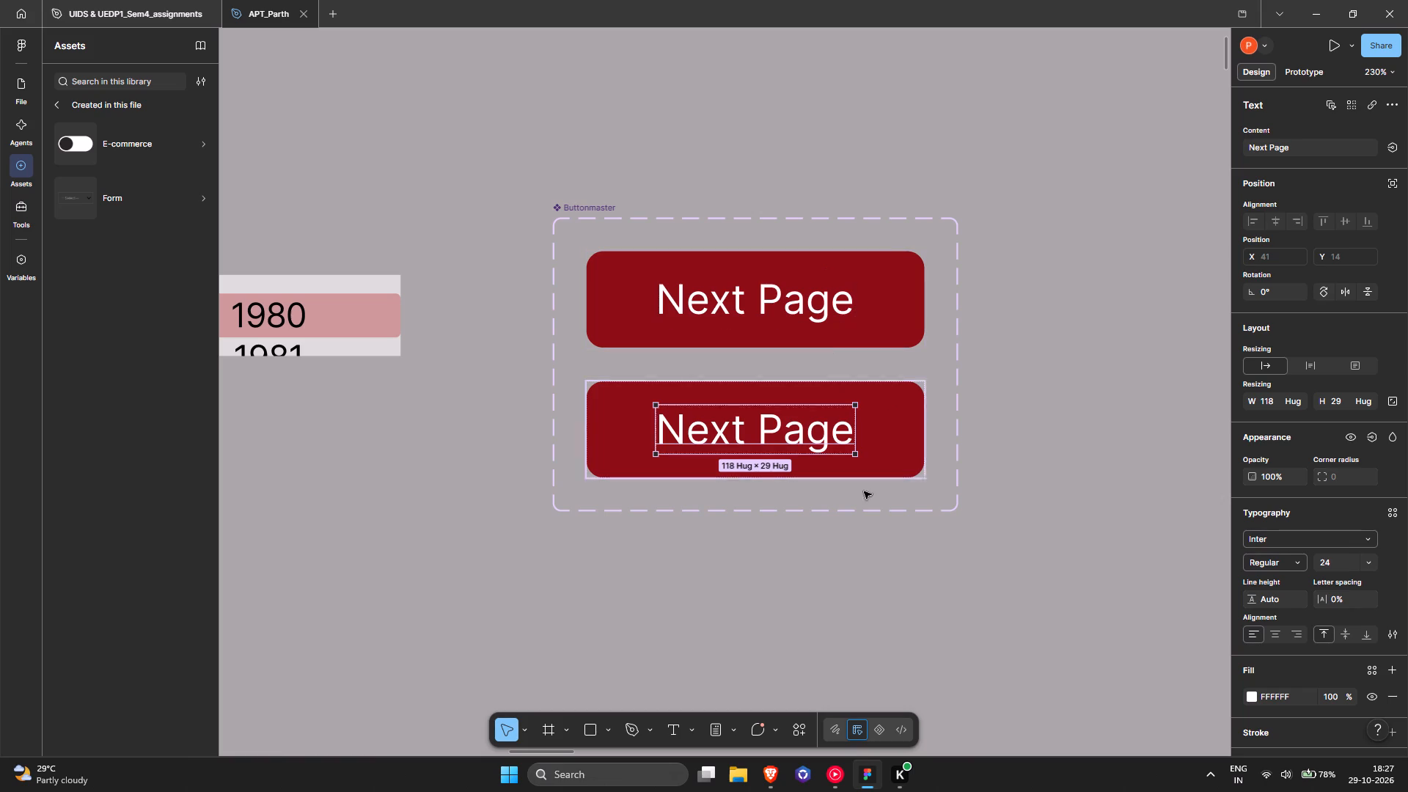
click(890, 414)
double_click(852, 425)
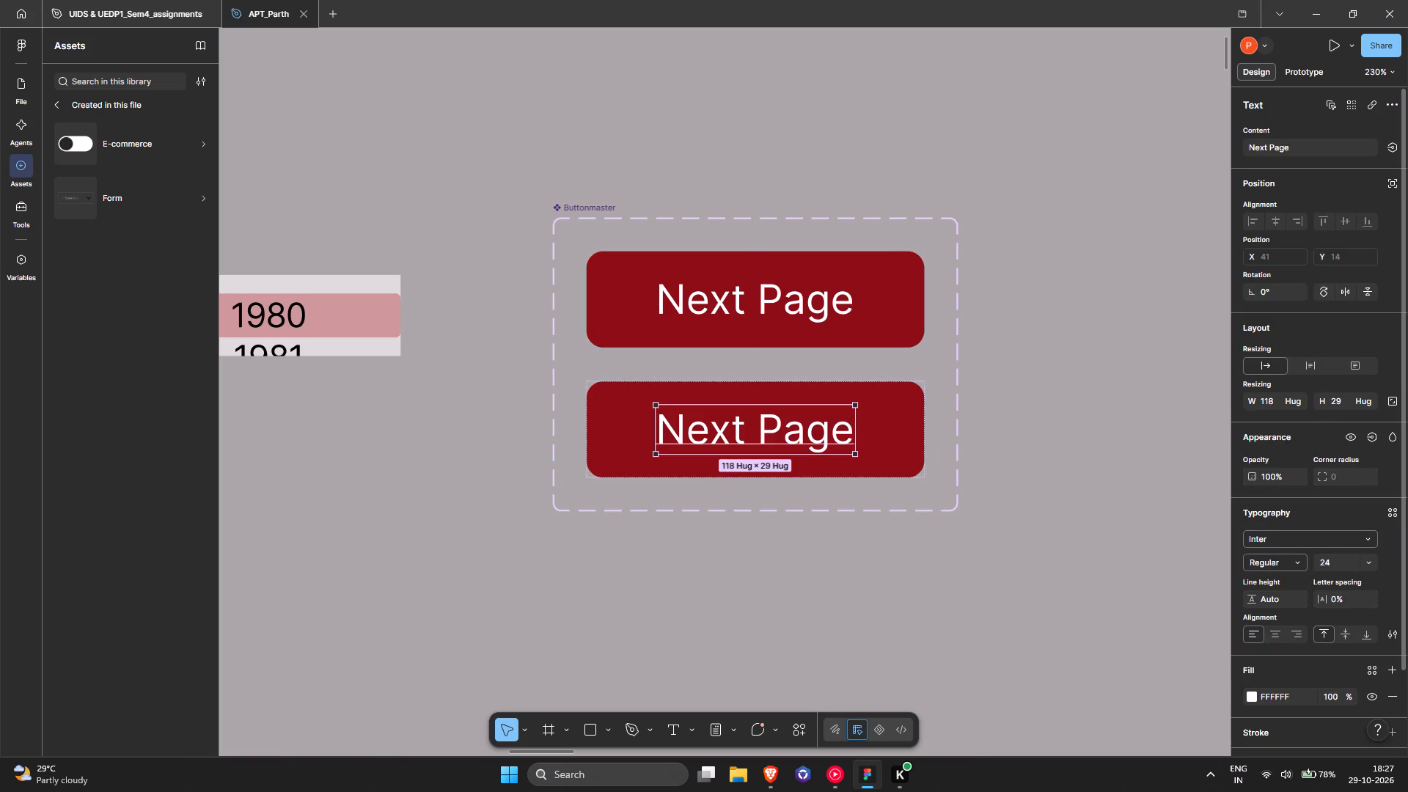
click(1254, 703)
click(1249, 698)
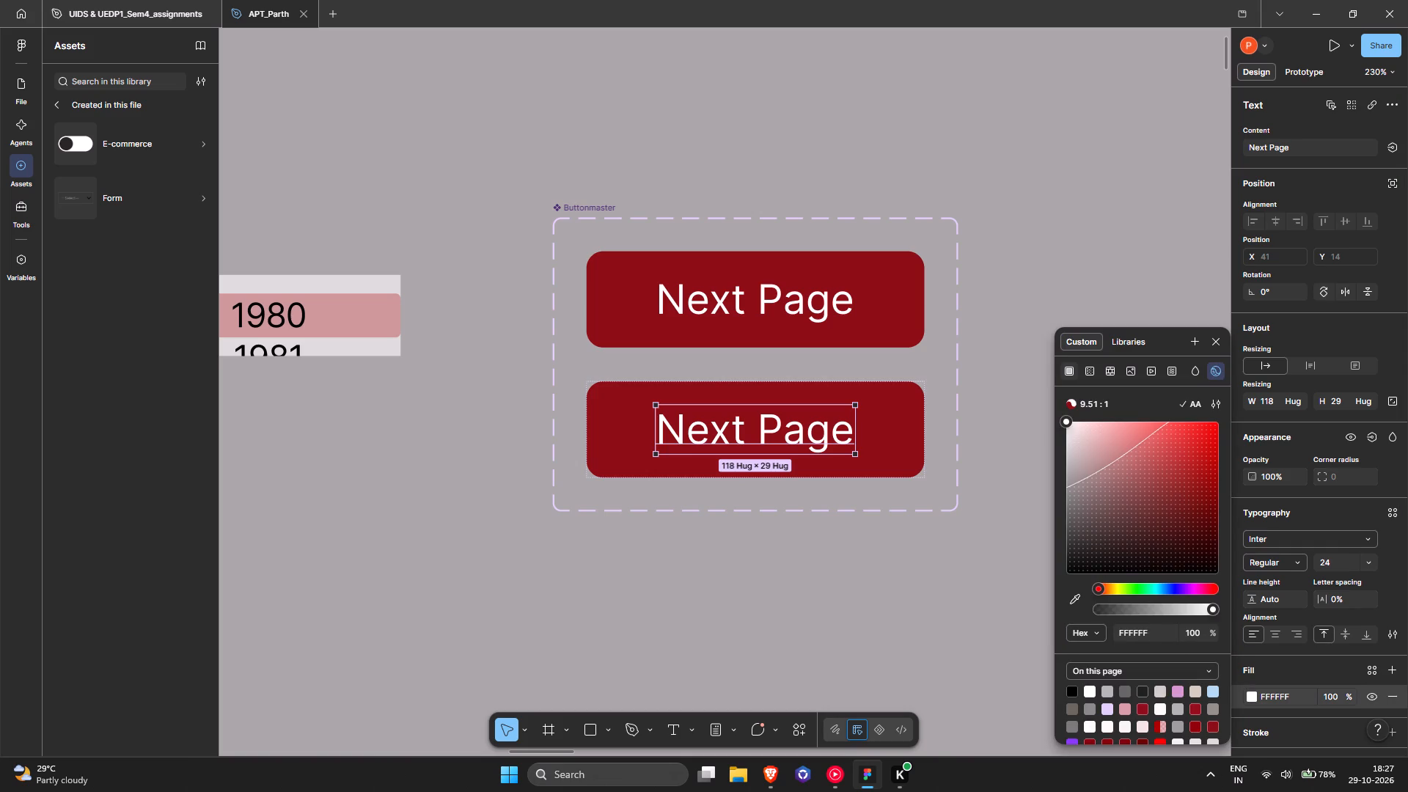
drag(1137, 533, 1162, 659)
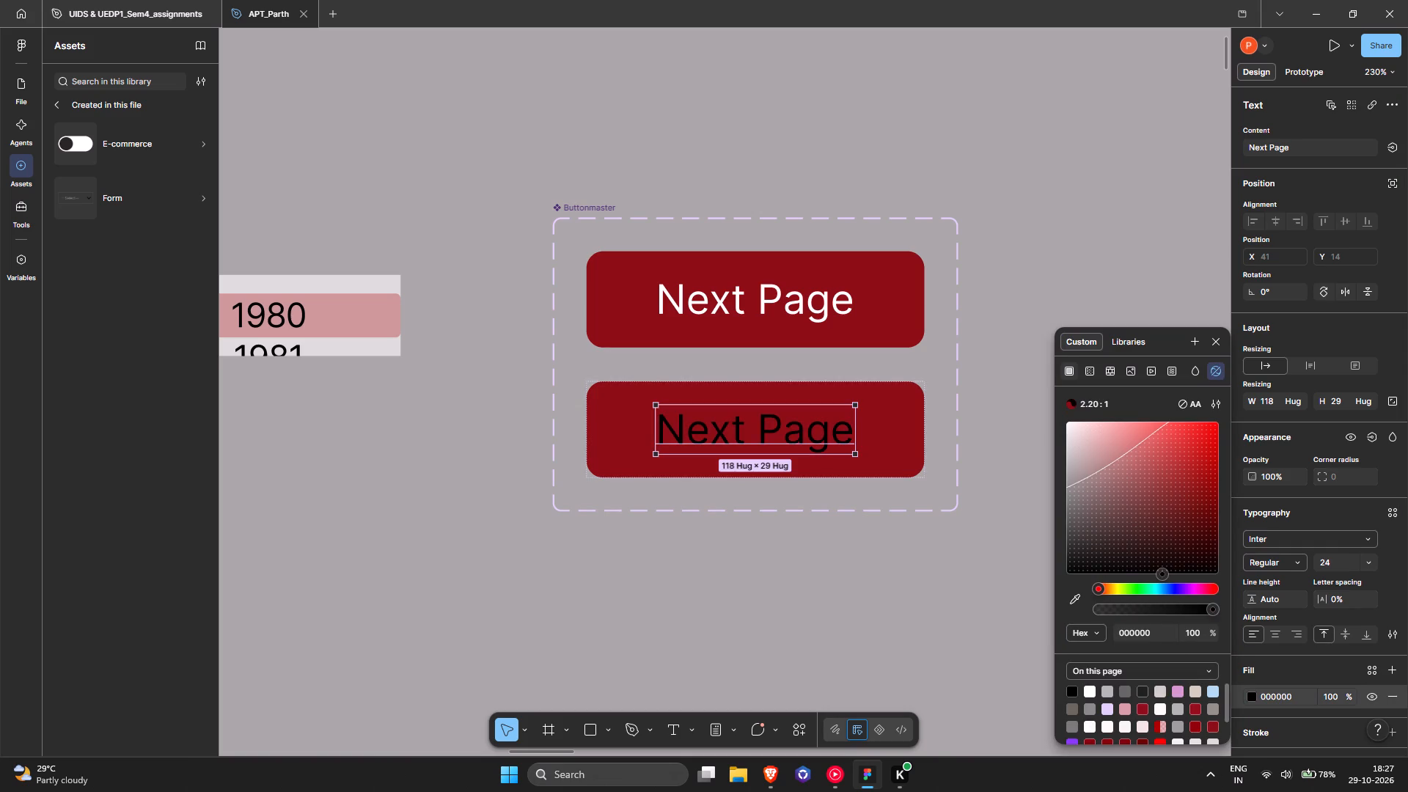
Add a stroke around the second Buttonmaster variant and colour it dark red 8D0E15, copied from its fill.
click(883, 438)
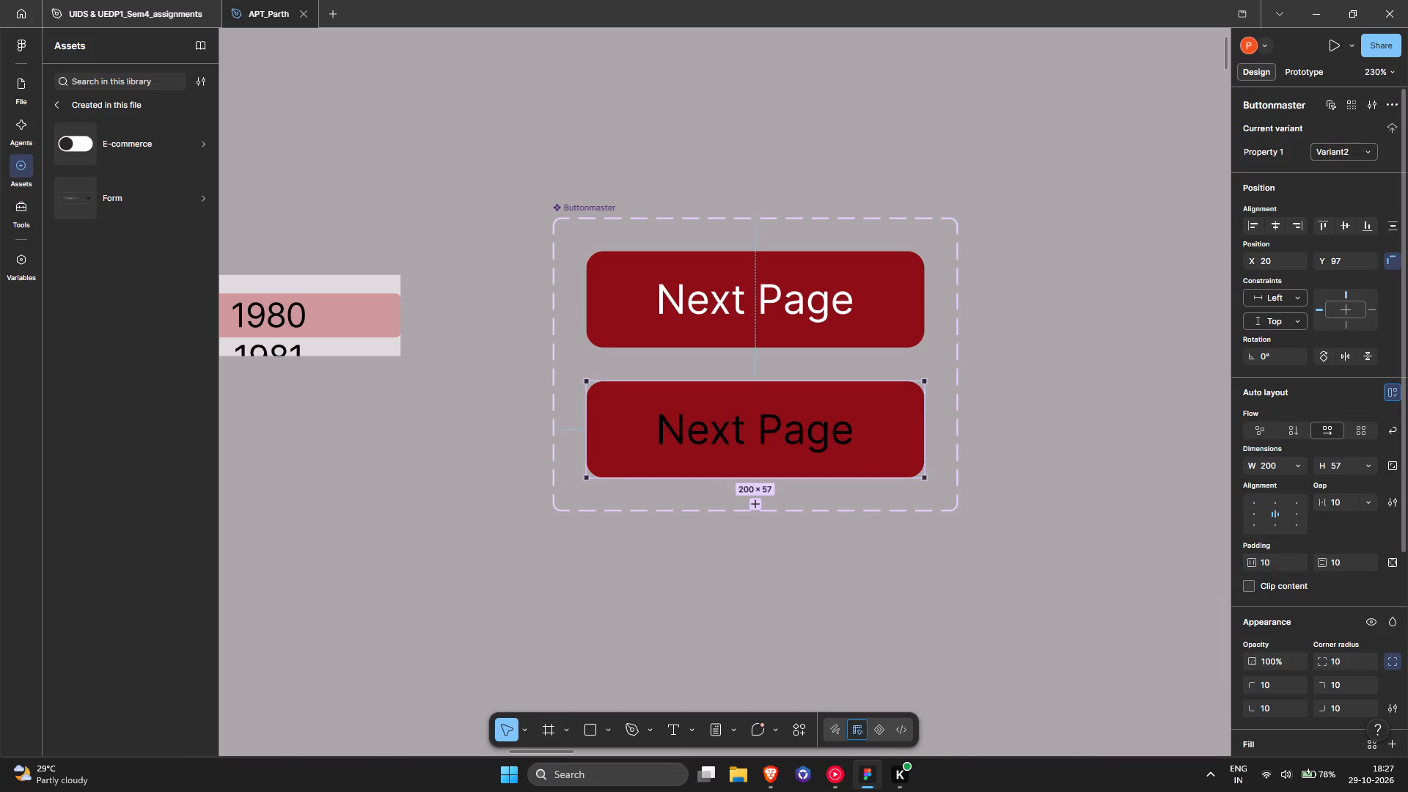
double_click(1271, 510)
double_click(1275, 510)
scroll(1350, 509, down, 6)
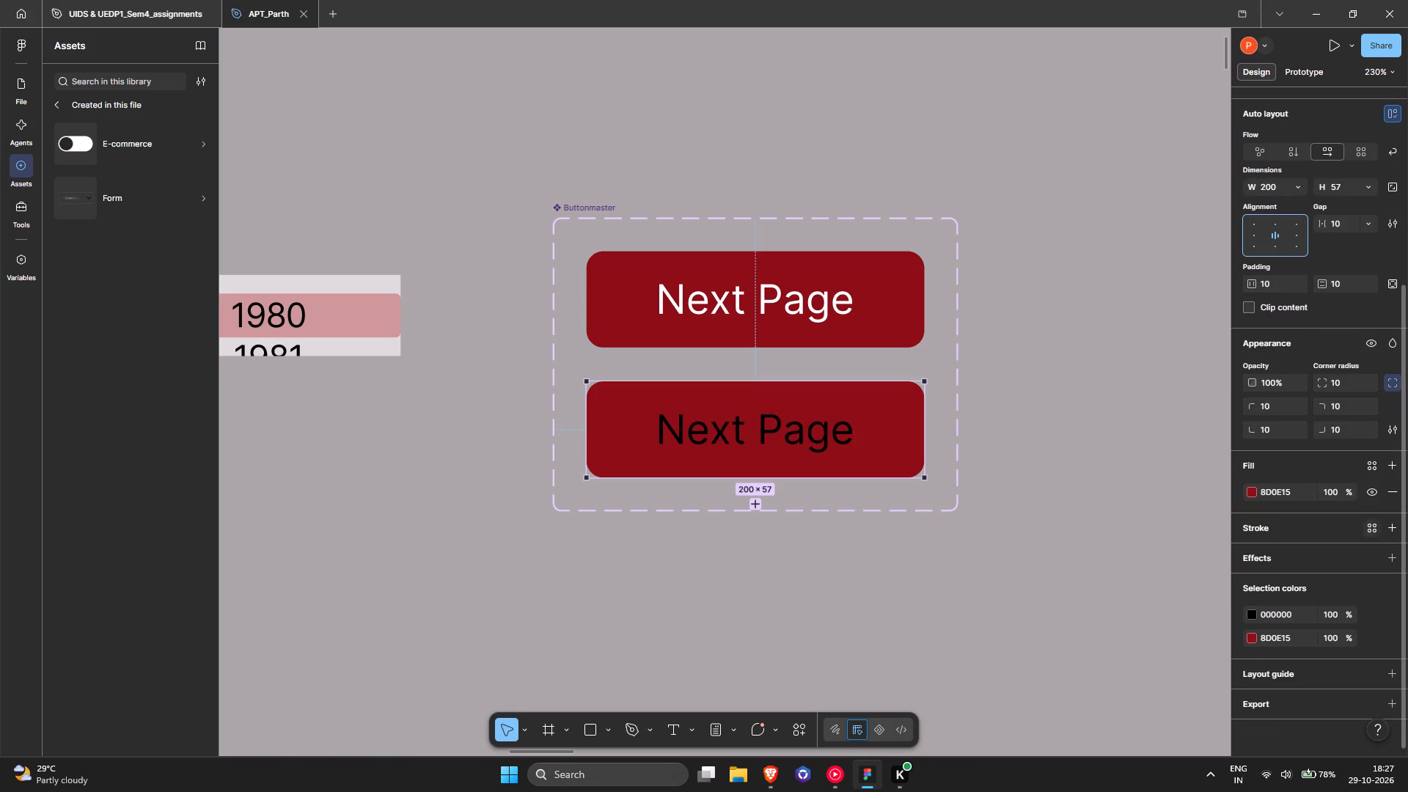
click(1397, 533)
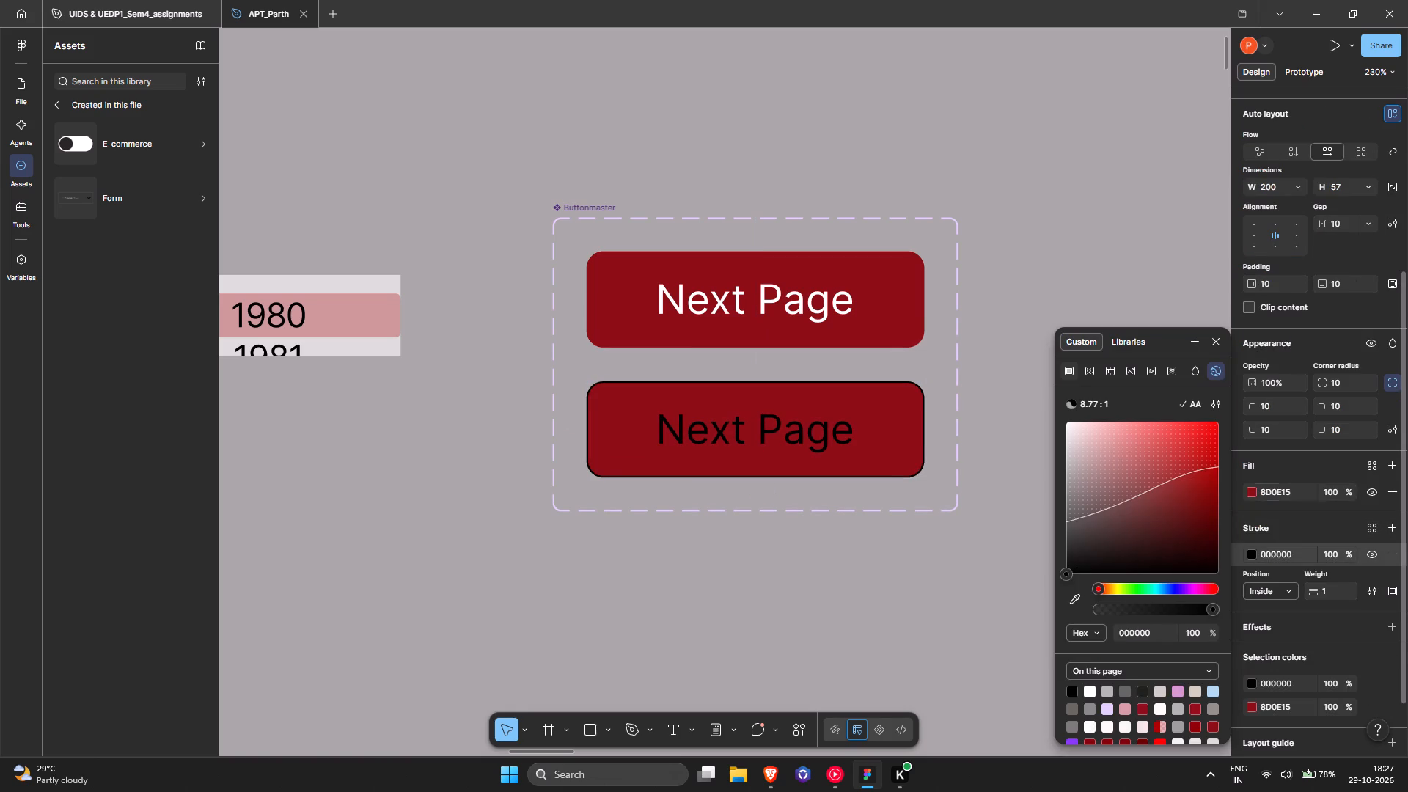
click(1279, 495)
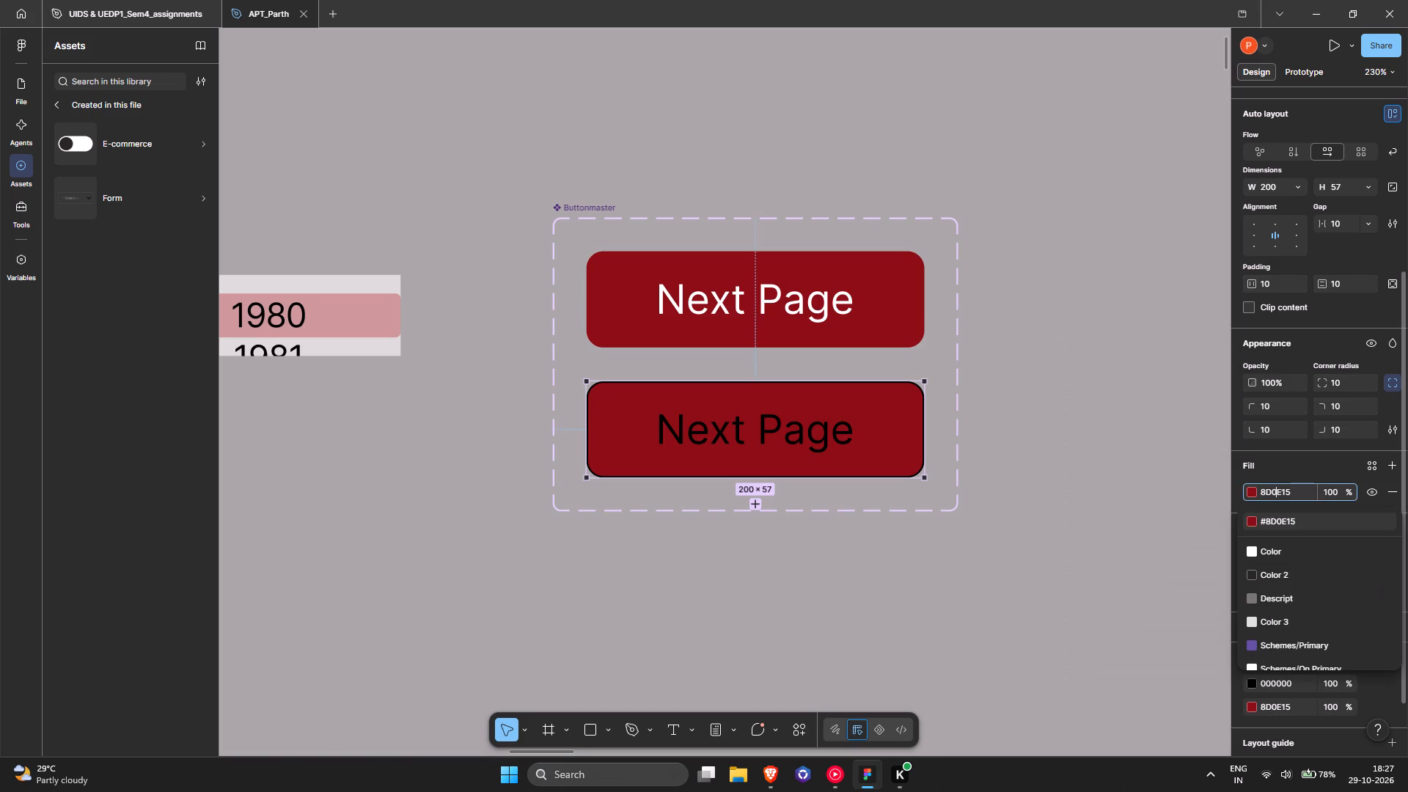
key(ctrl+c)
key(ctrl+x)
key(ctrl+c)
key(ctrl+f)
click(1294, 469)
click(895, 411)
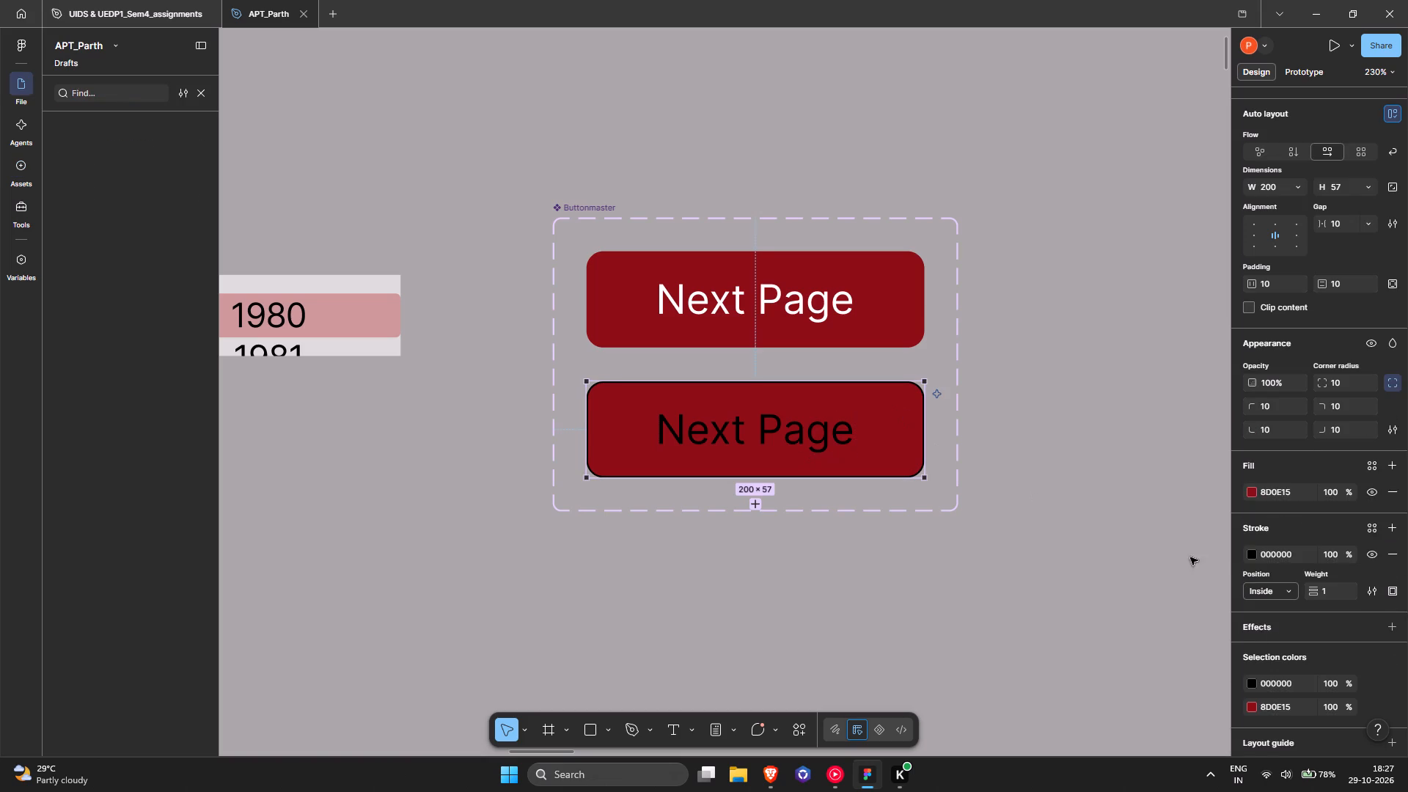
scroll(1310, 549, down, 3)
click(1285, 487)
key(ctrl+v)
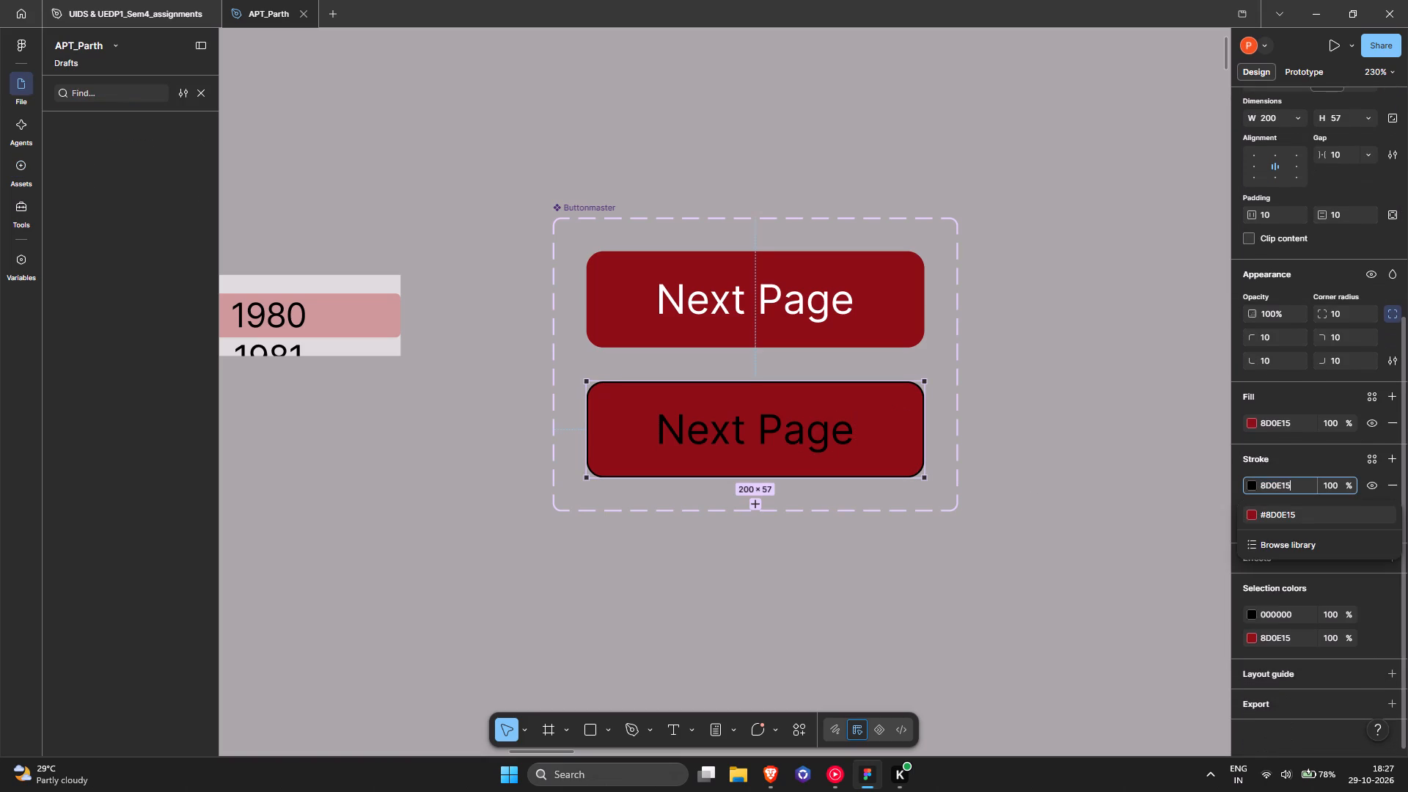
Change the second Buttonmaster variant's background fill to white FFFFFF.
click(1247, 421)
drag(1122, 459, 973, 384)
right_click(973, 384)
Remove the background fill from the second Buttonmaster variant, leaving only its stroke and label.
click(1389, 417)
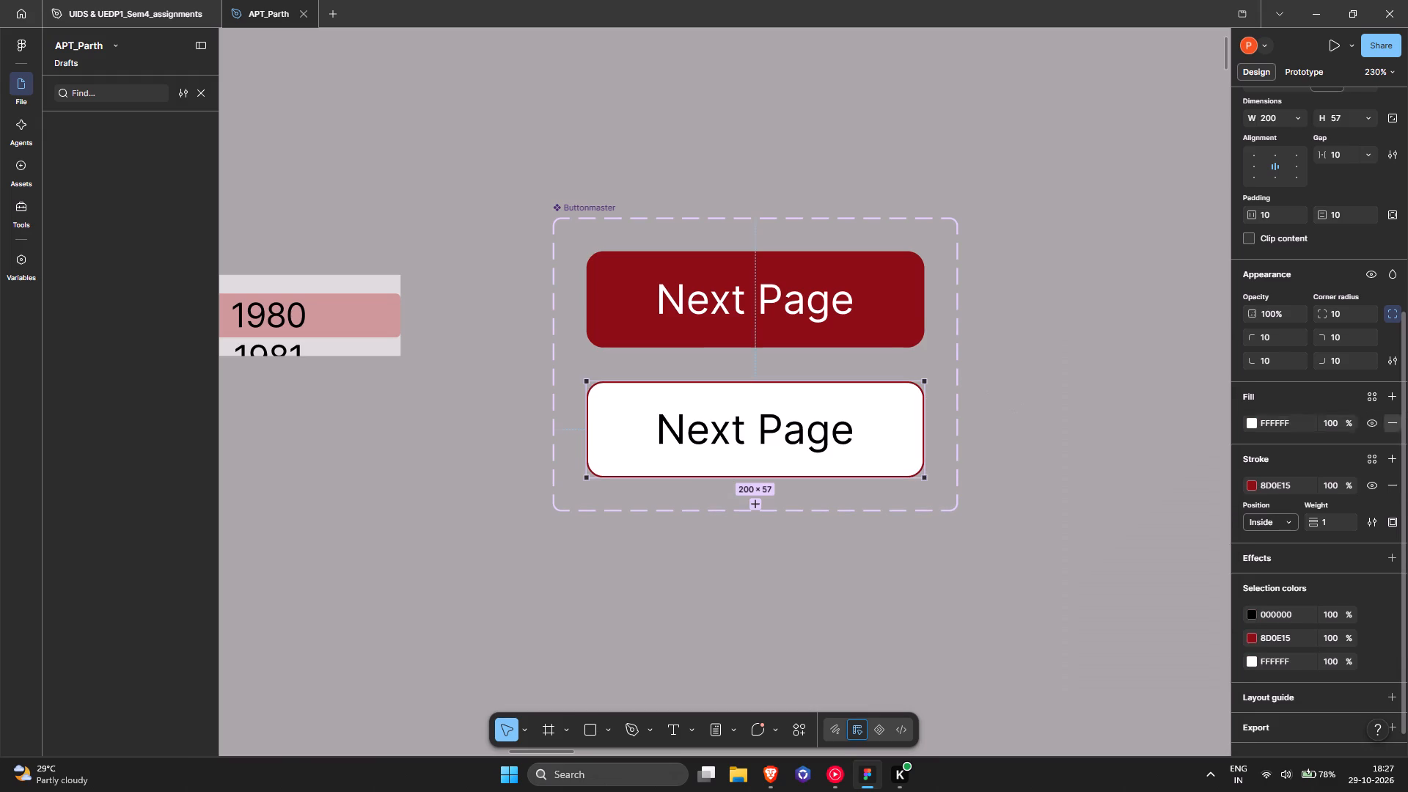
ctrl+scroll(976, 375, down, 5)
middle_drag(975, 379, 837, 359)
ctrl+scroll(817, 344, up, 10)
ctrl+scroll(993, 340, down, 5)
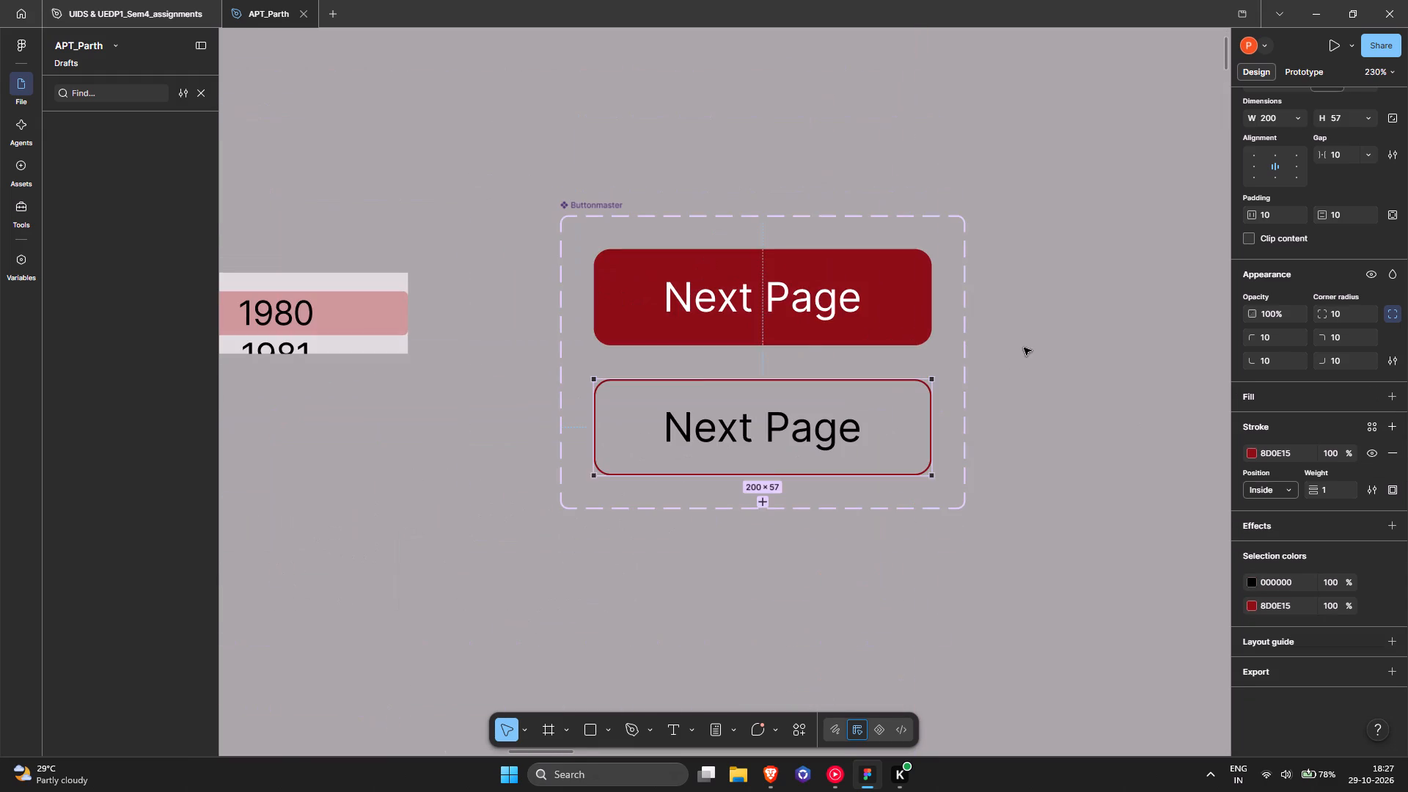
click(1024, 348)
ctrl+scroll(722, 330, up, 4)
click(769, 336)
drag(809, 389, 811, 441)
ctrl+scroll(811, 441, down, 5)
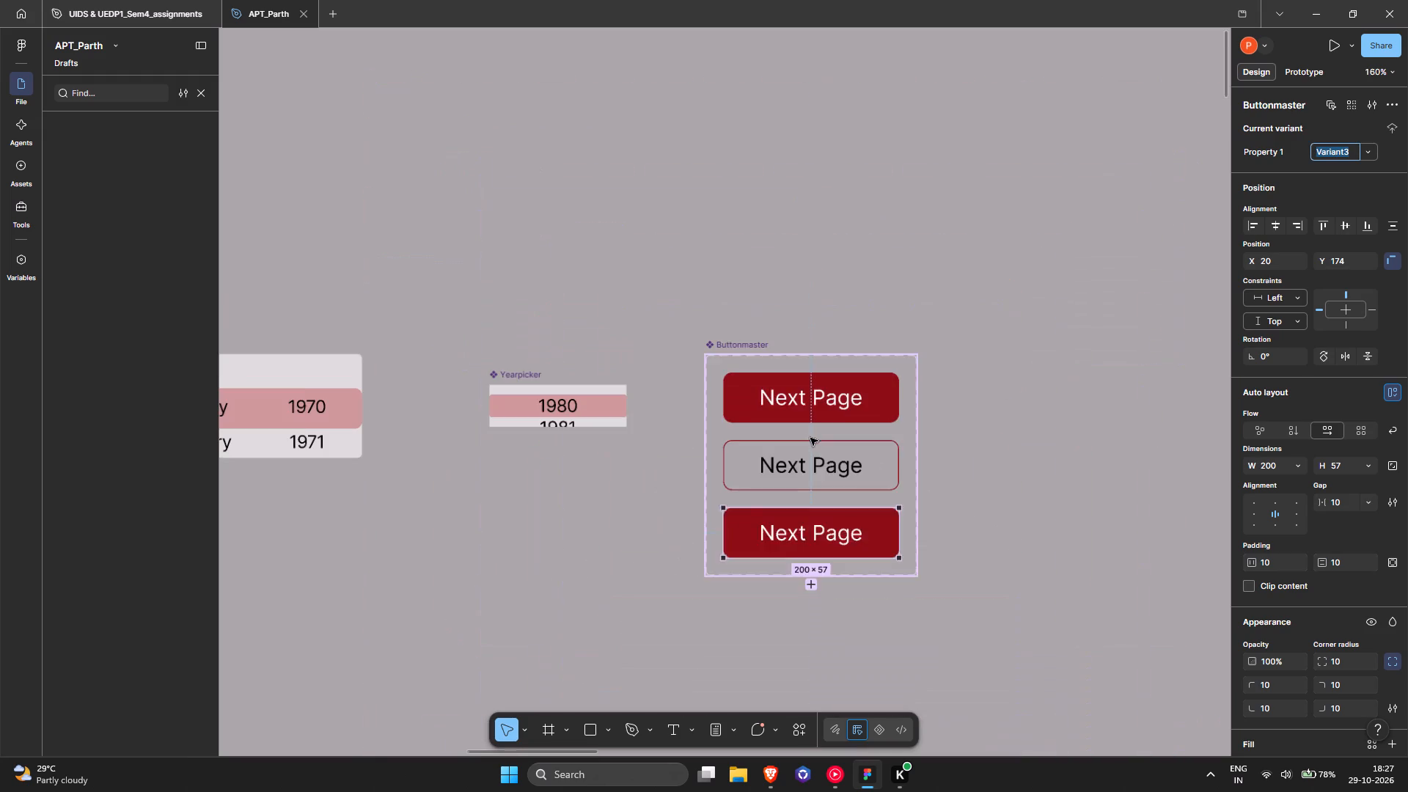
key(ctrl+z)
Link the default Buttonmaster variant to Variant2 with a prototype interaction triggered while hovering.
ctrl+scroll(809, 436, up, 5)
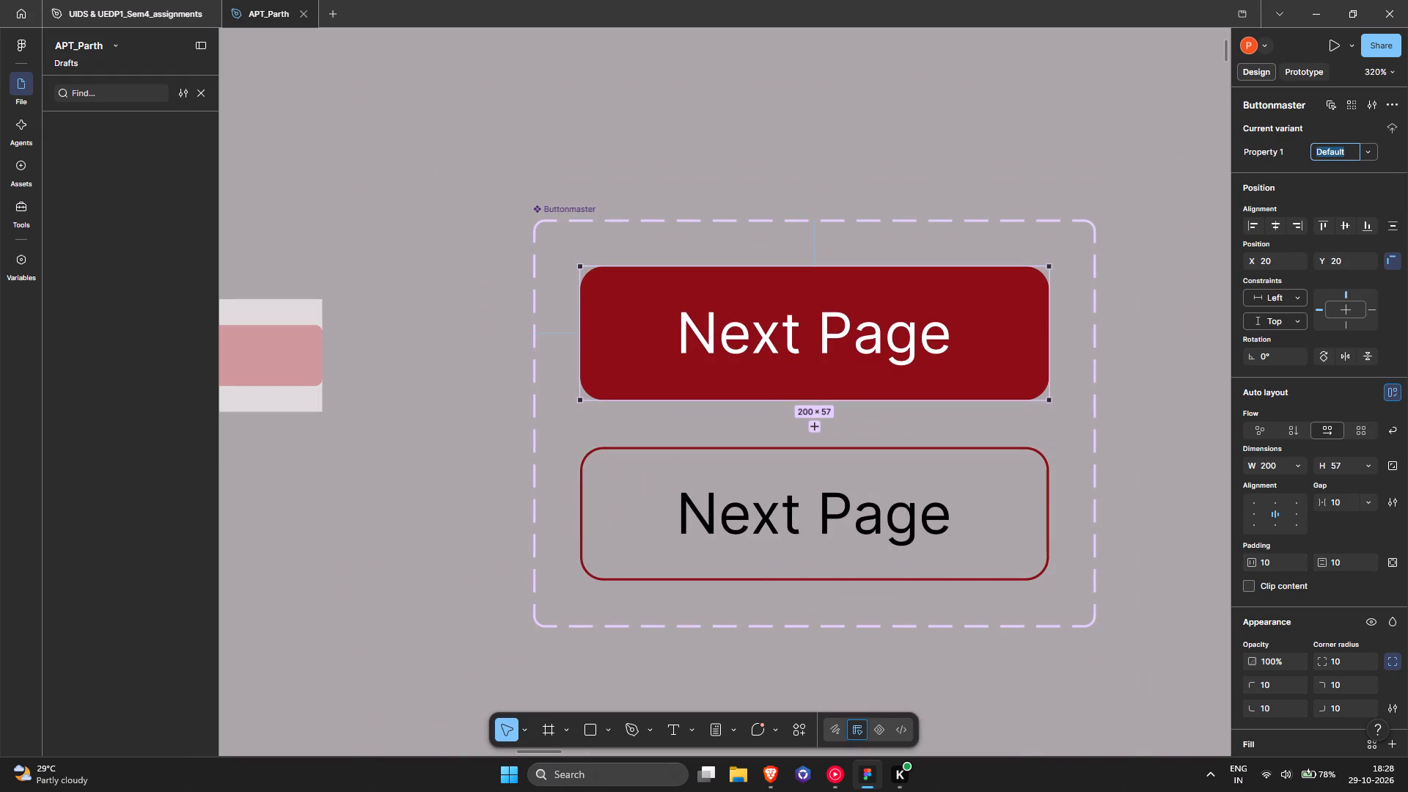
click(1300, 78)
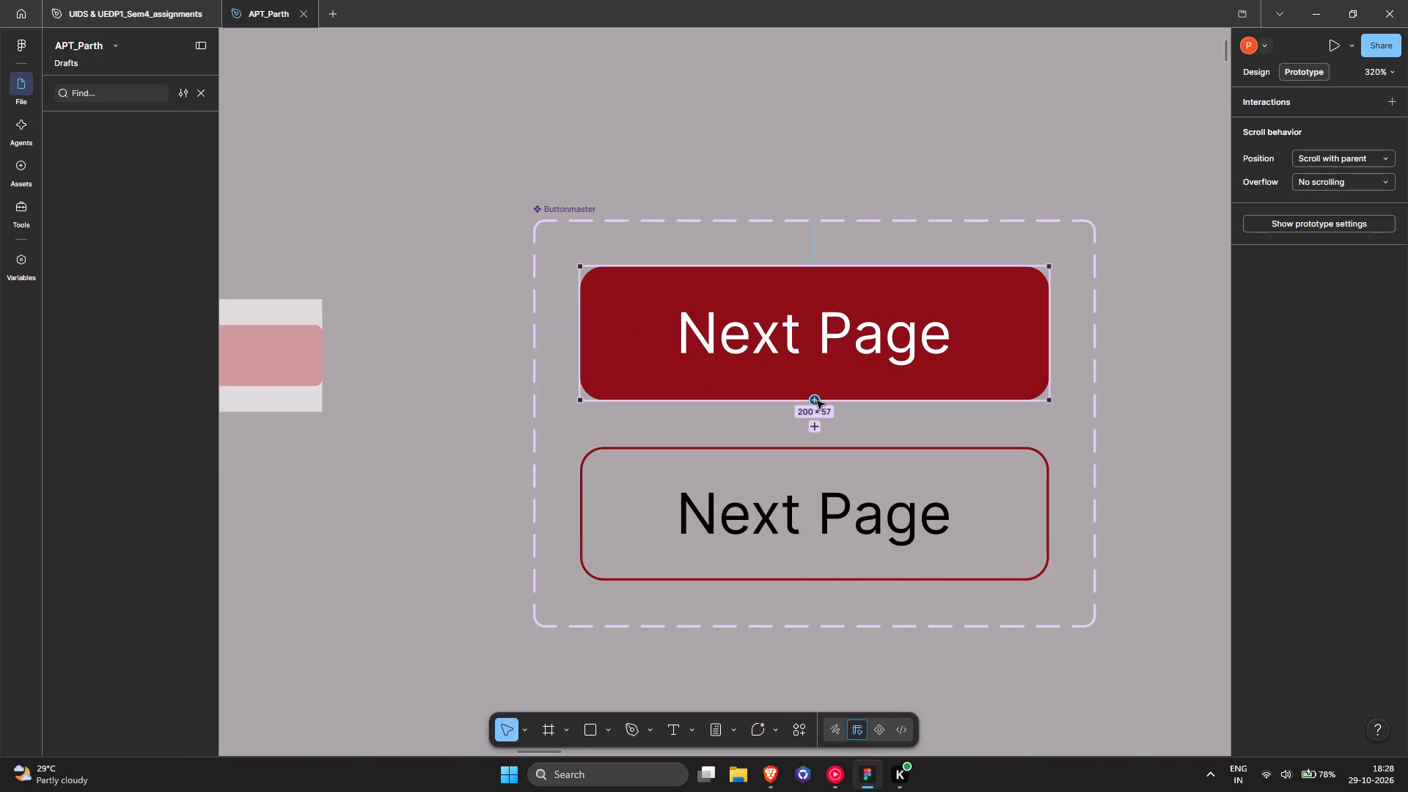
ctrl+scroll(817, 401, up, 5)
drag(804, 398, 819, 531)
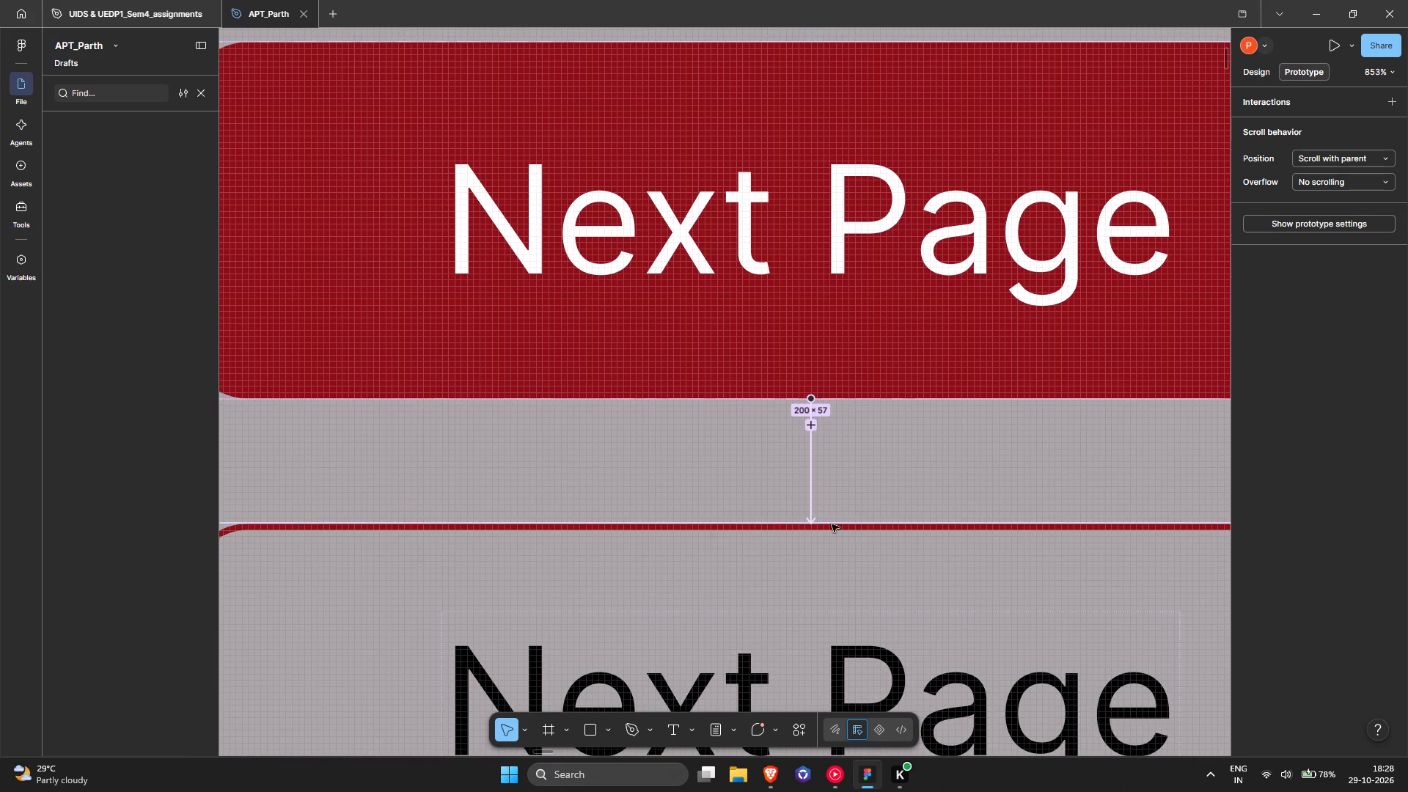
ctrl+scroll(855, 463, down, 4)
click(873, 557)
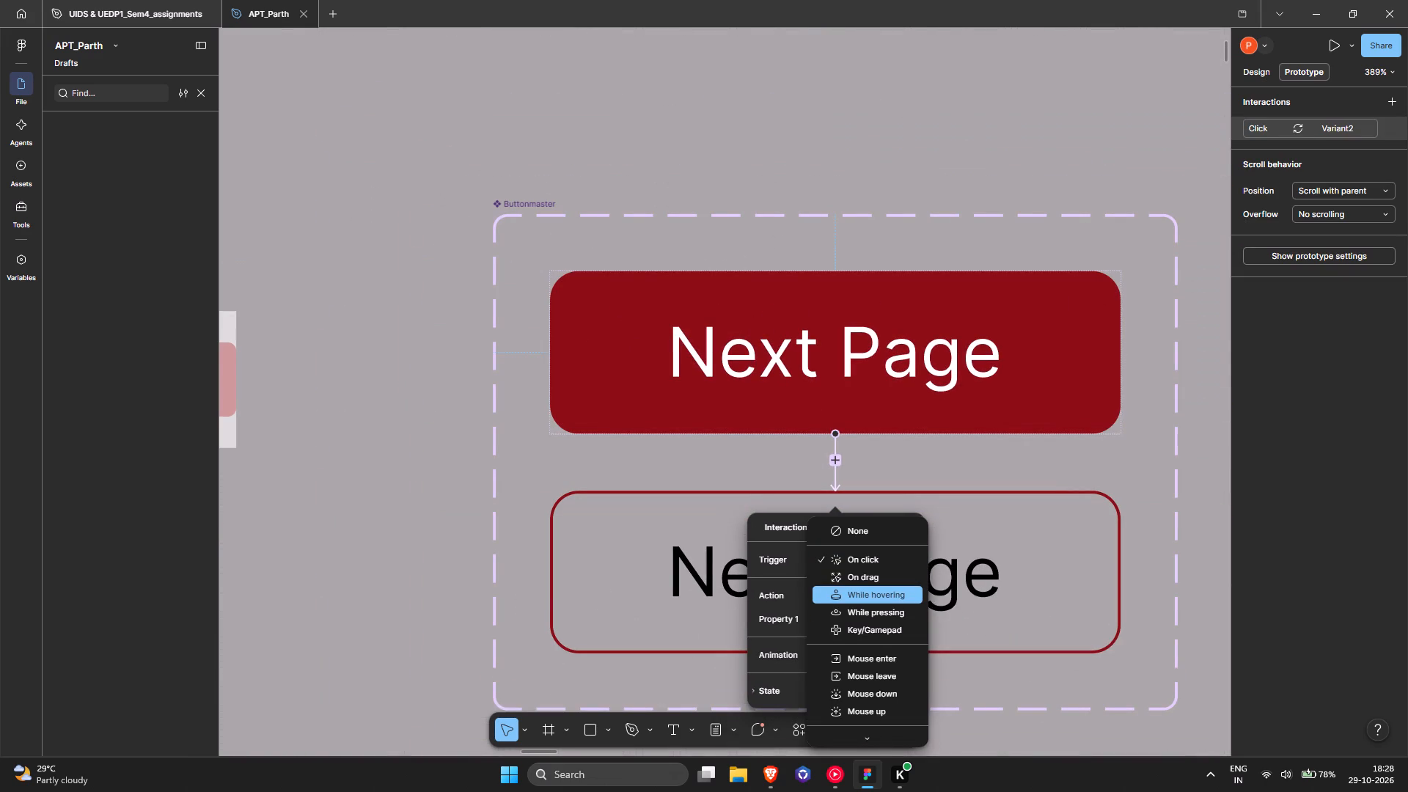
click(873, 595)
Set the hover interaction's animation to Smart animate.
ctrl+scroll(829, 463, up, 5)
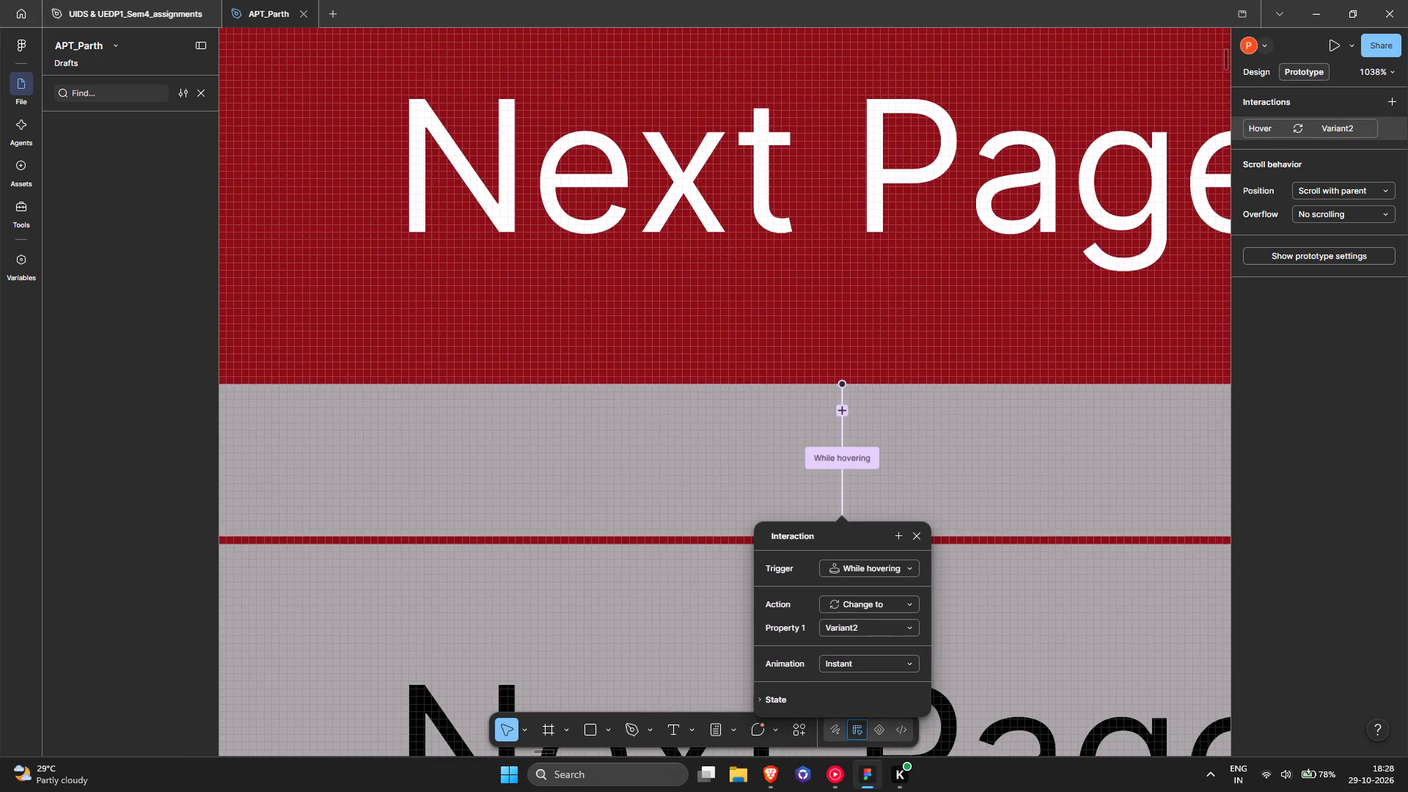
click(894, 666)
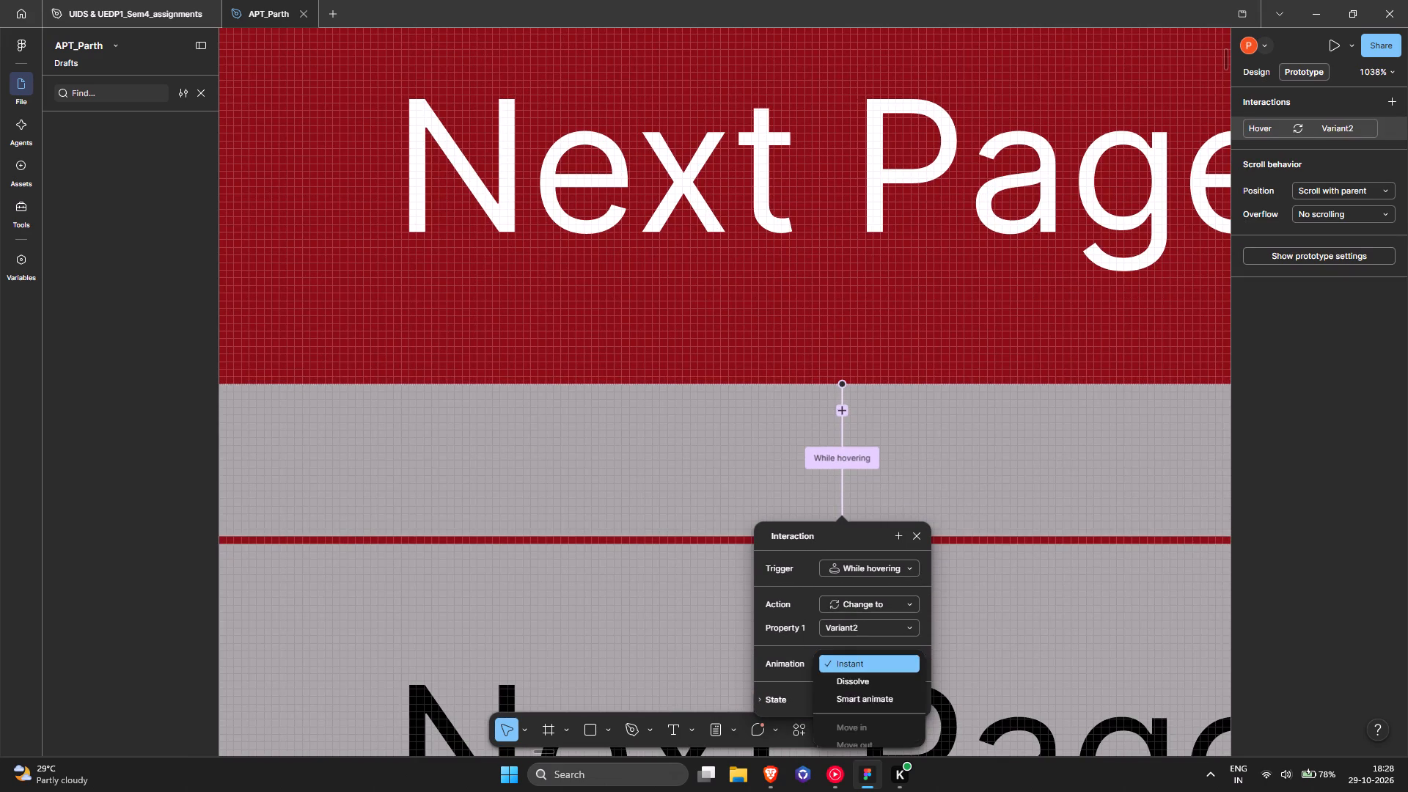
click(890, 694)
scroll(879, 611, down, 4)
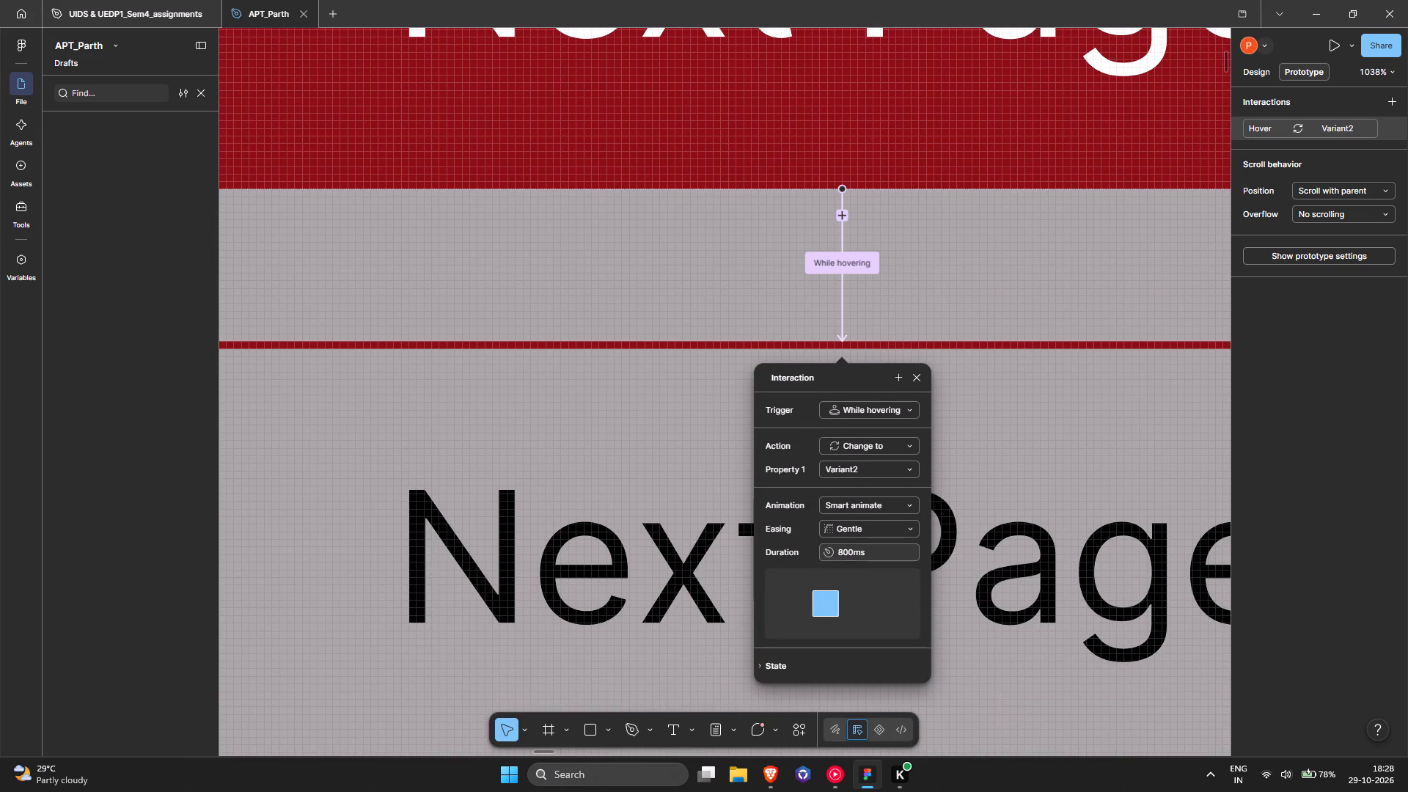
ctrl+scroll(848, 554, down, 3)
scroll(848, 554, down, 2)
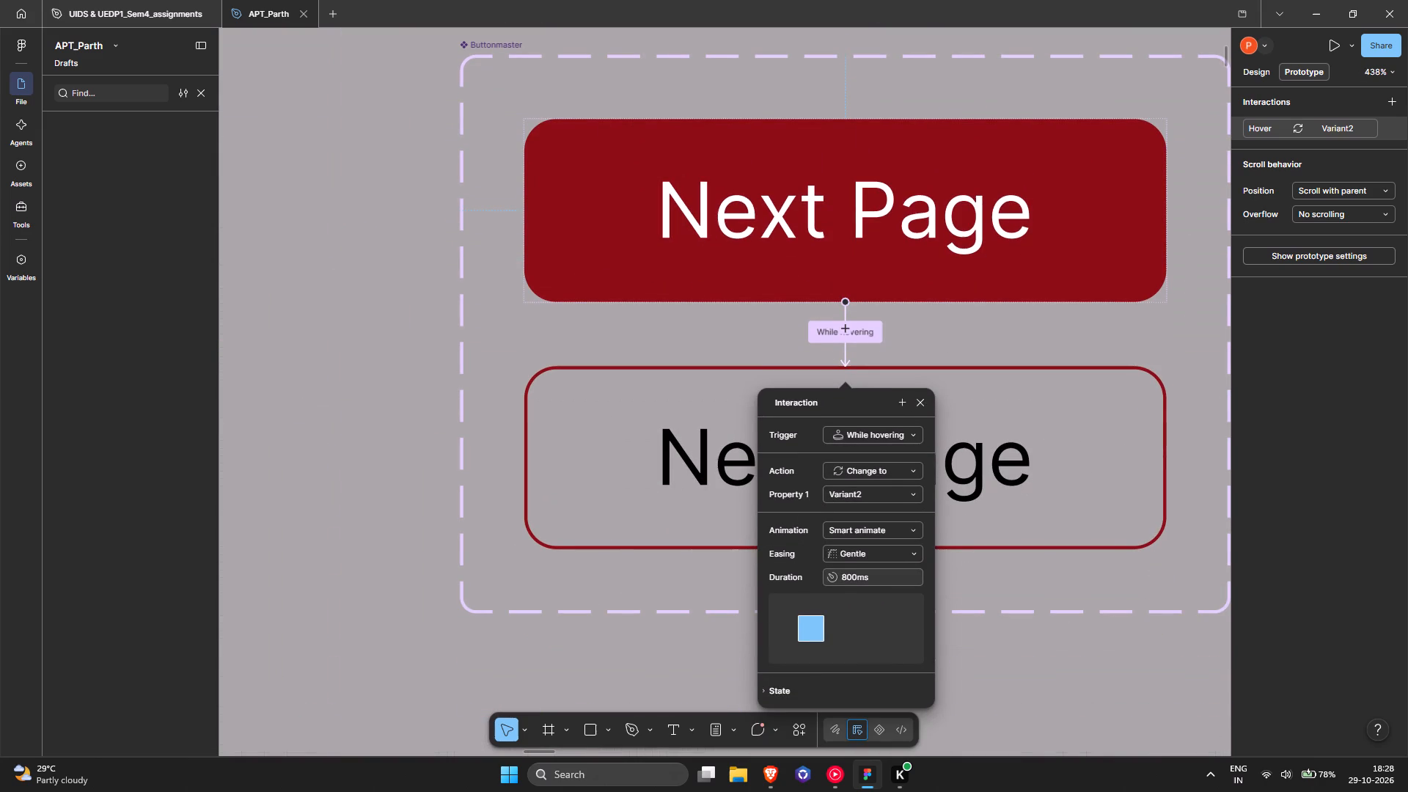
Change the hover interaction's animation to Dissolve and its easing to Linear.
click(852, 531)
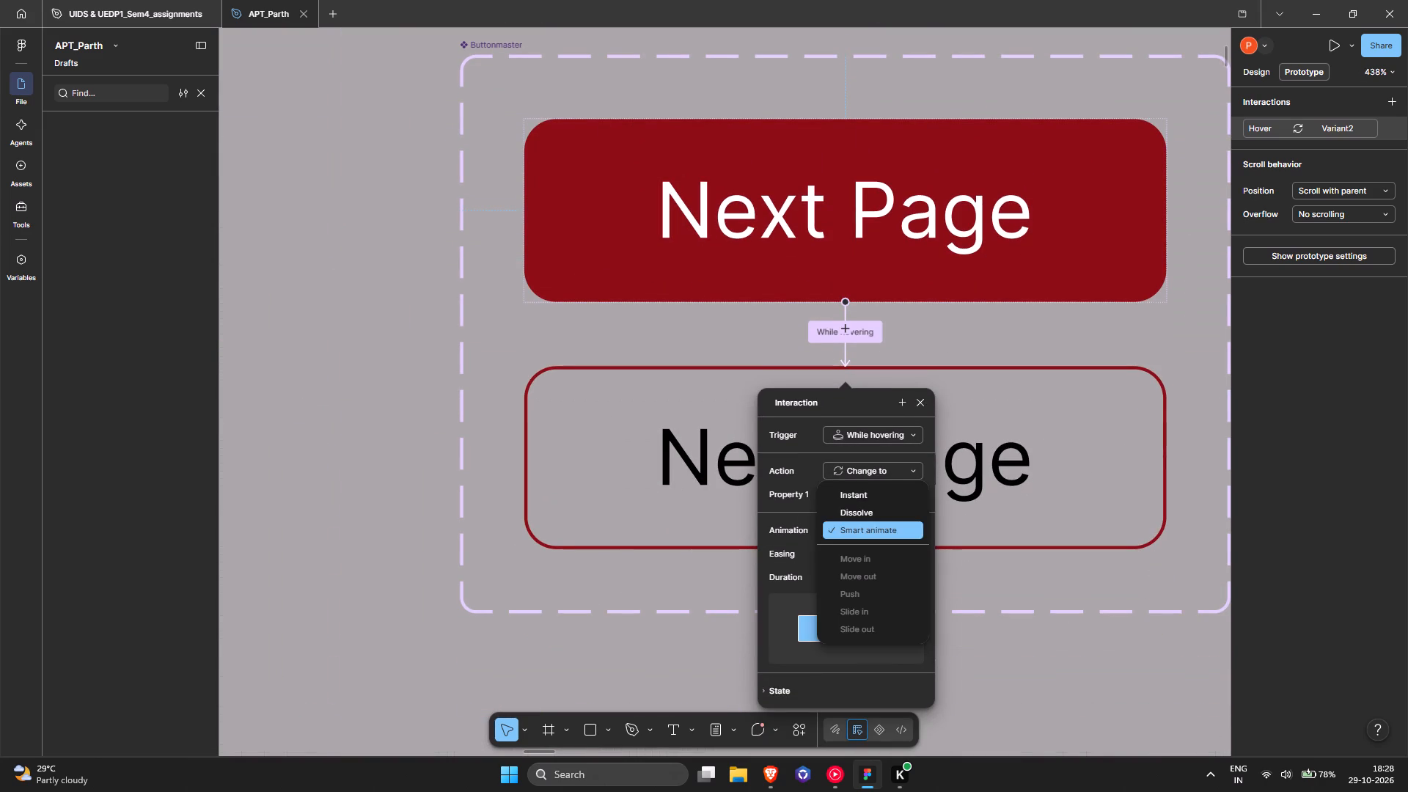
click(859, 514)
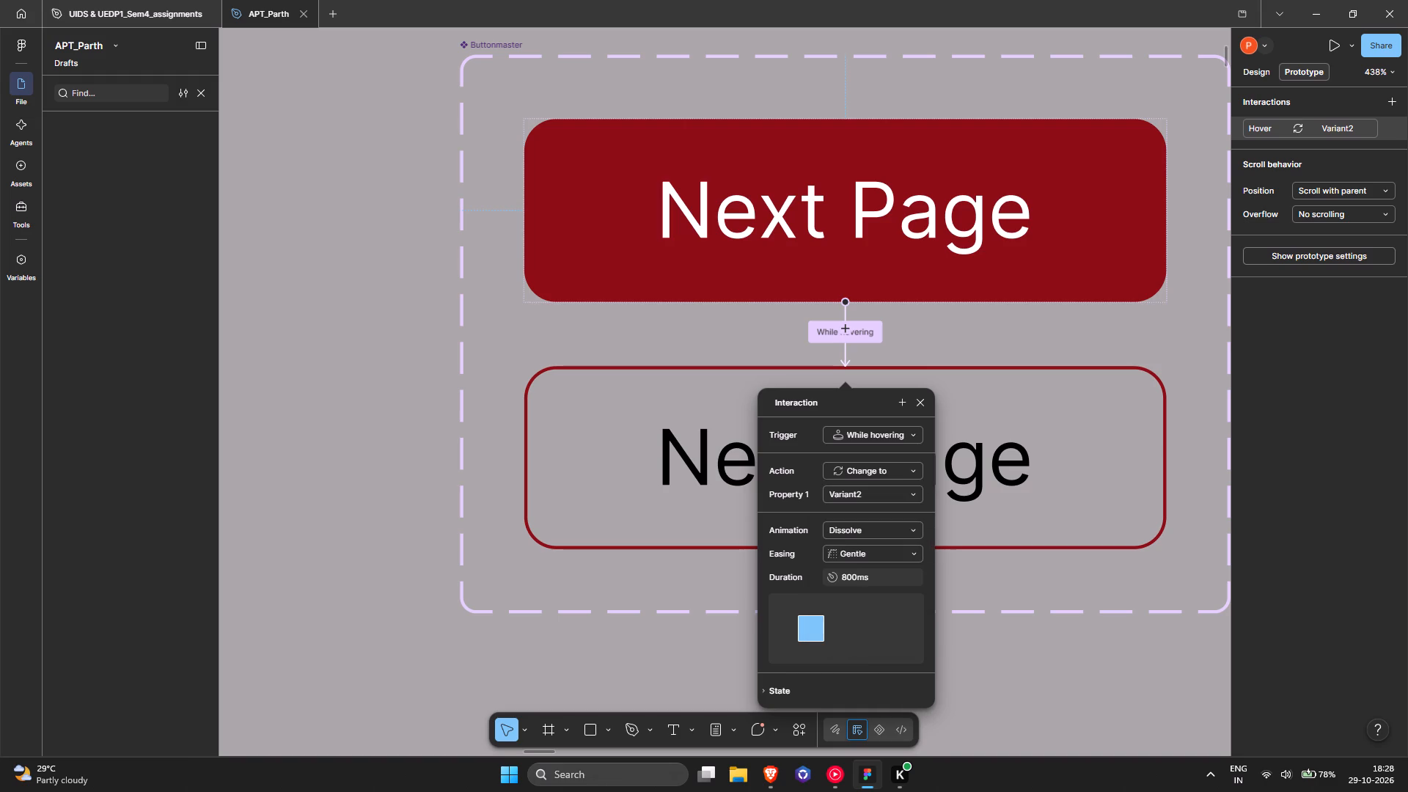
click(866, 556)
scroll(870, 640, up, 5)
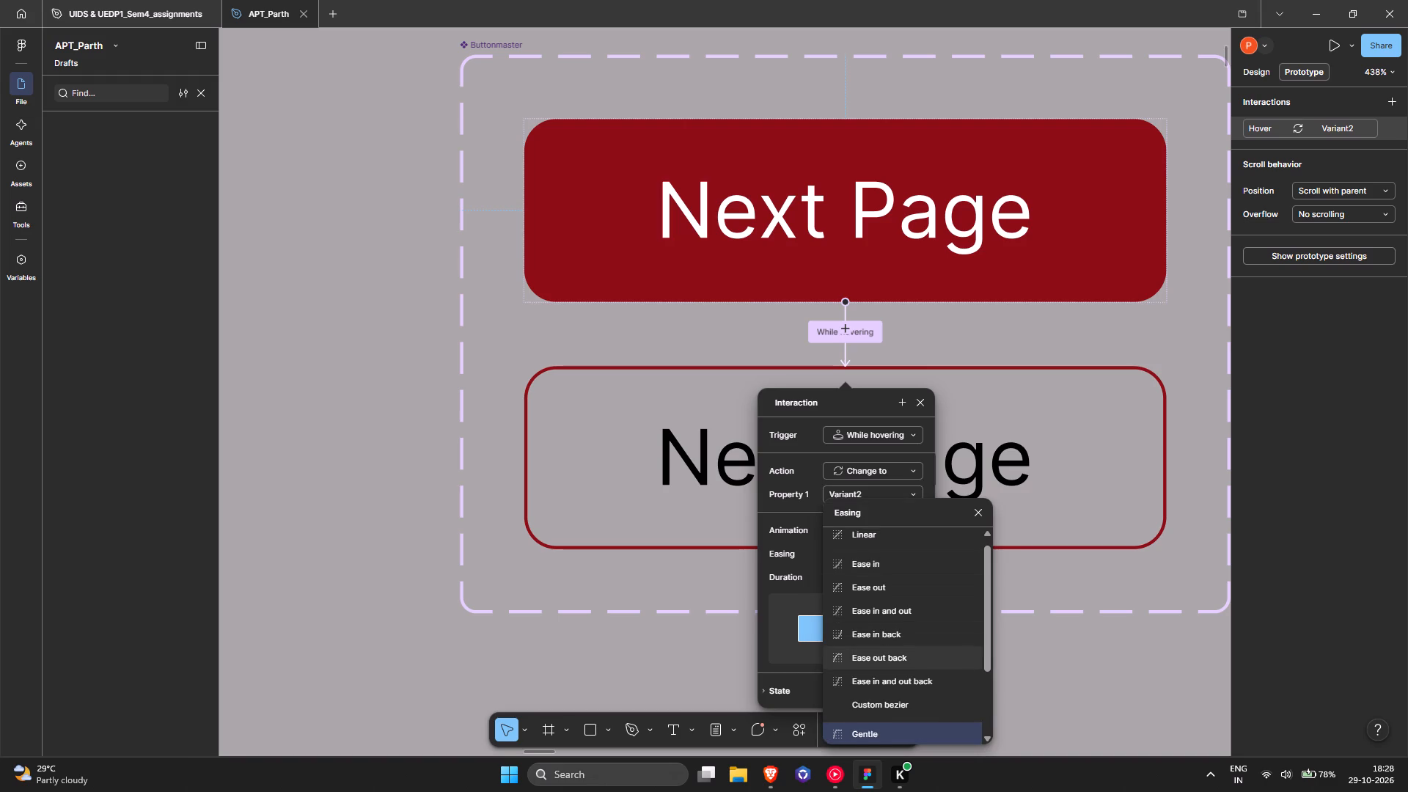
click(769, 579)
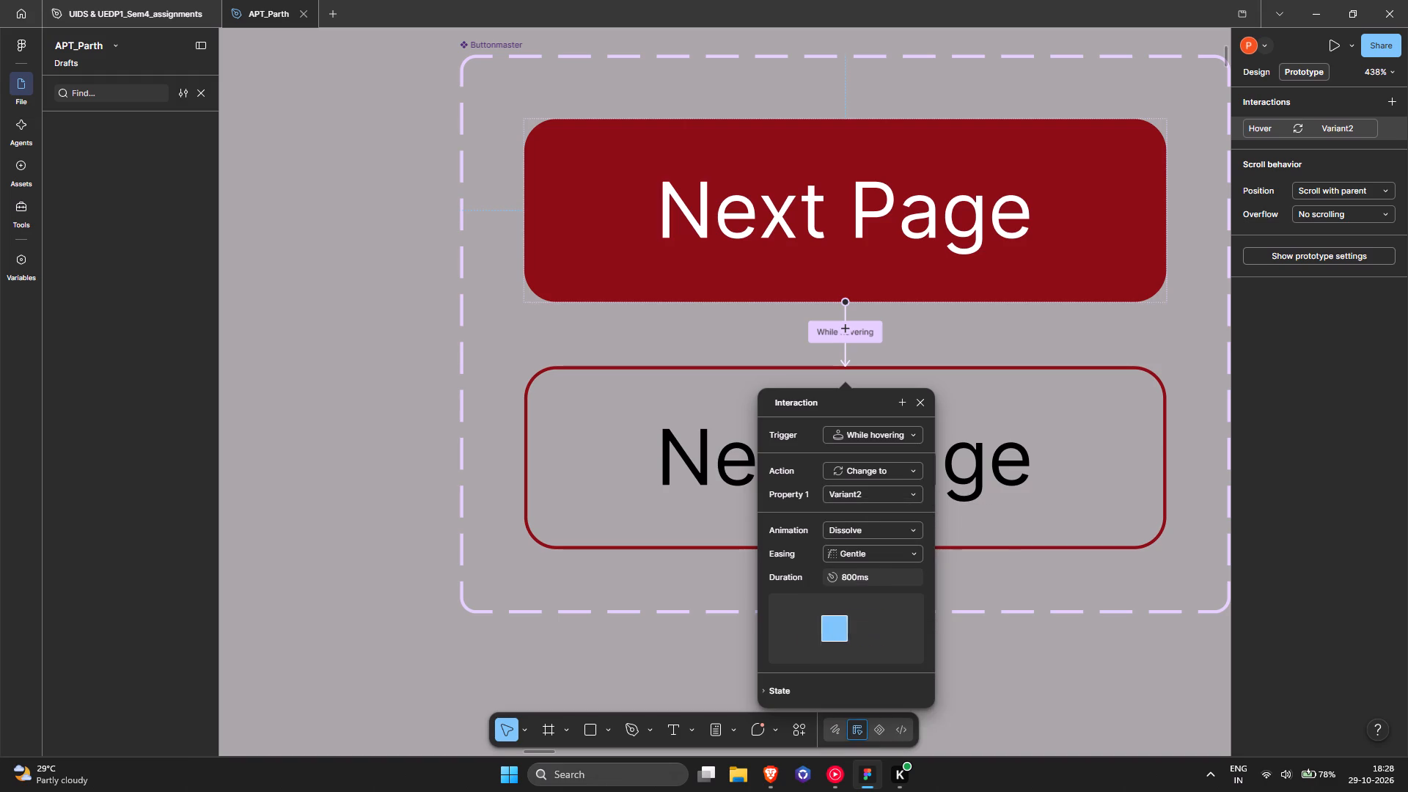
click(867, 552)
scroll(893, 624, up, 3)
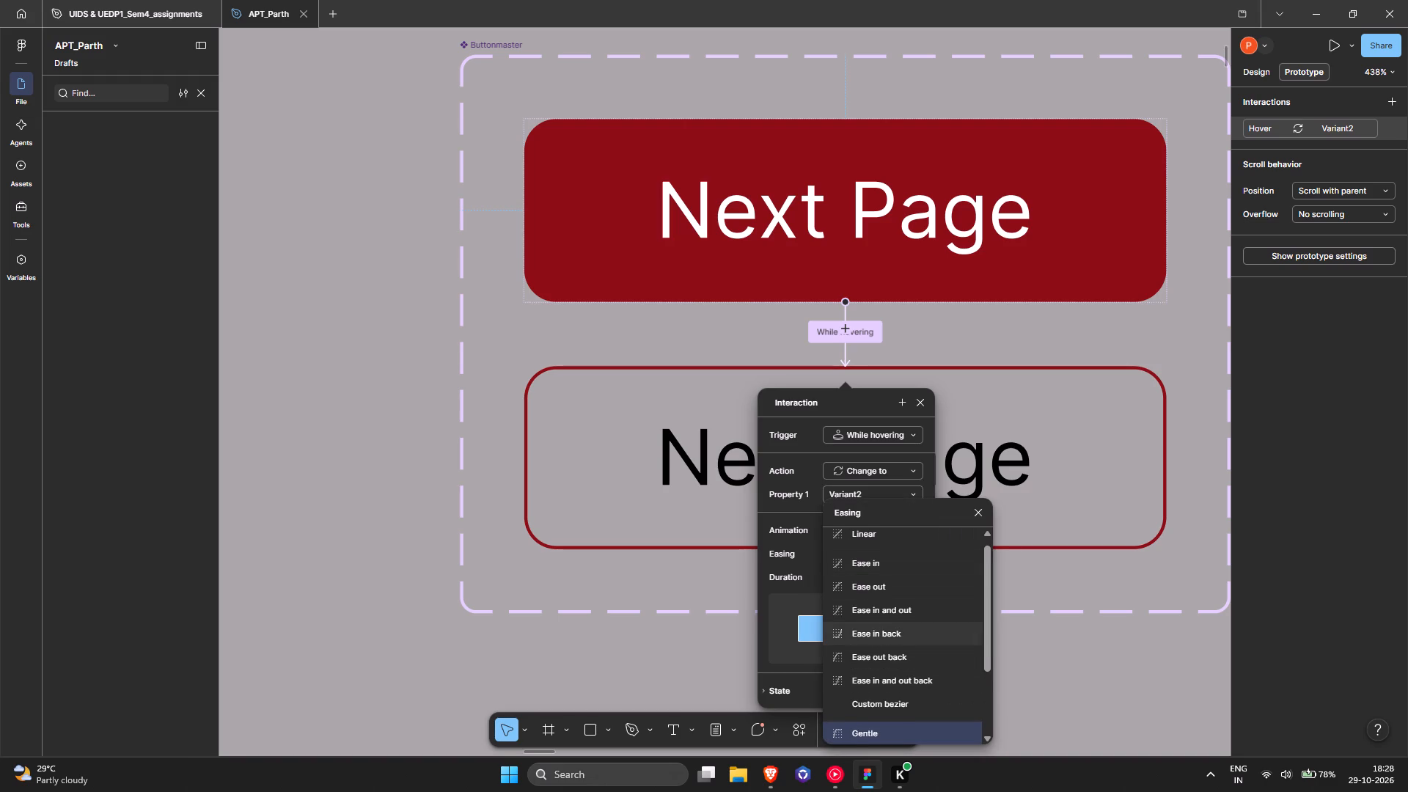
scroll(893, 624, up, 1)
click(874, 542)
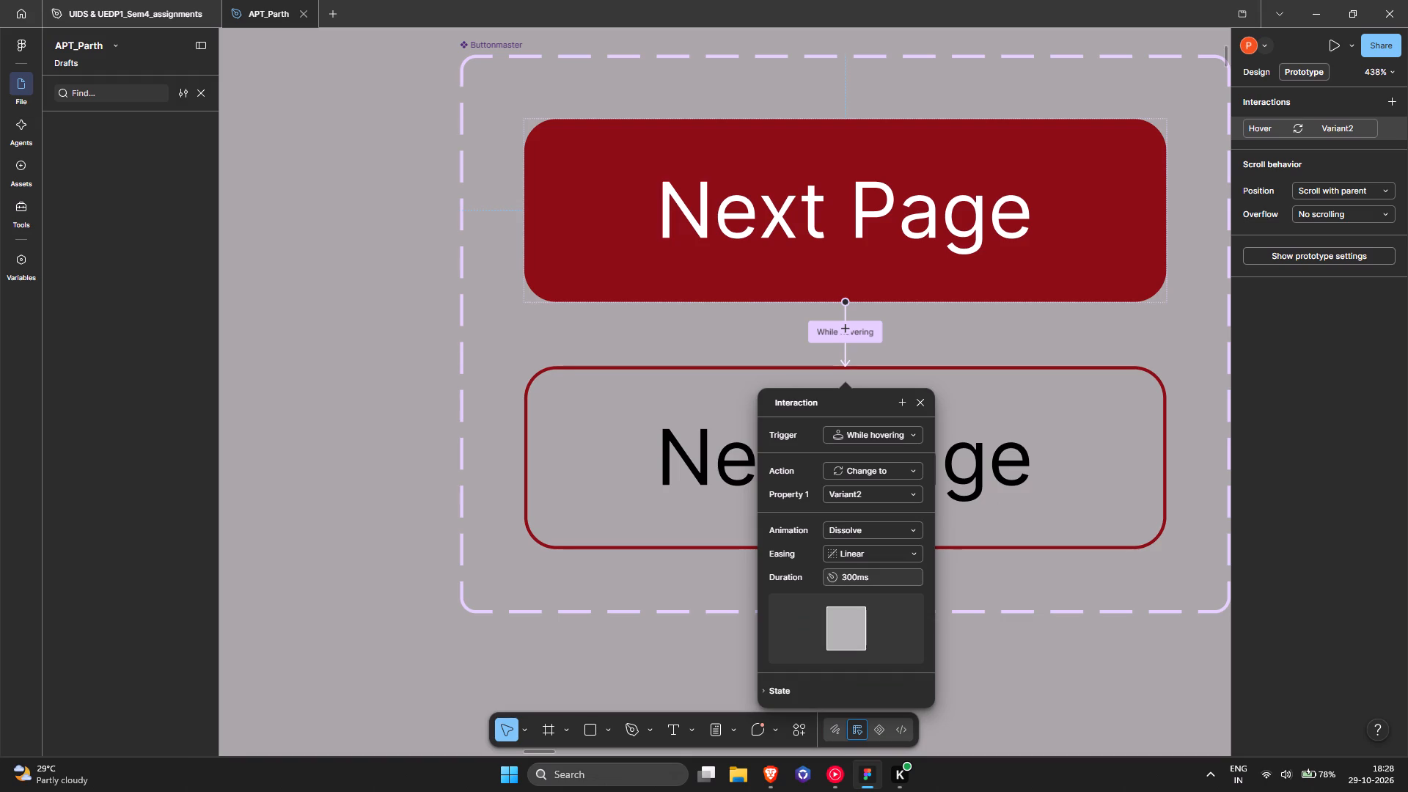
Set the hover interaction's duration to 200 ms.
click(844, 577)
click(844, 577)
click(846, 577)
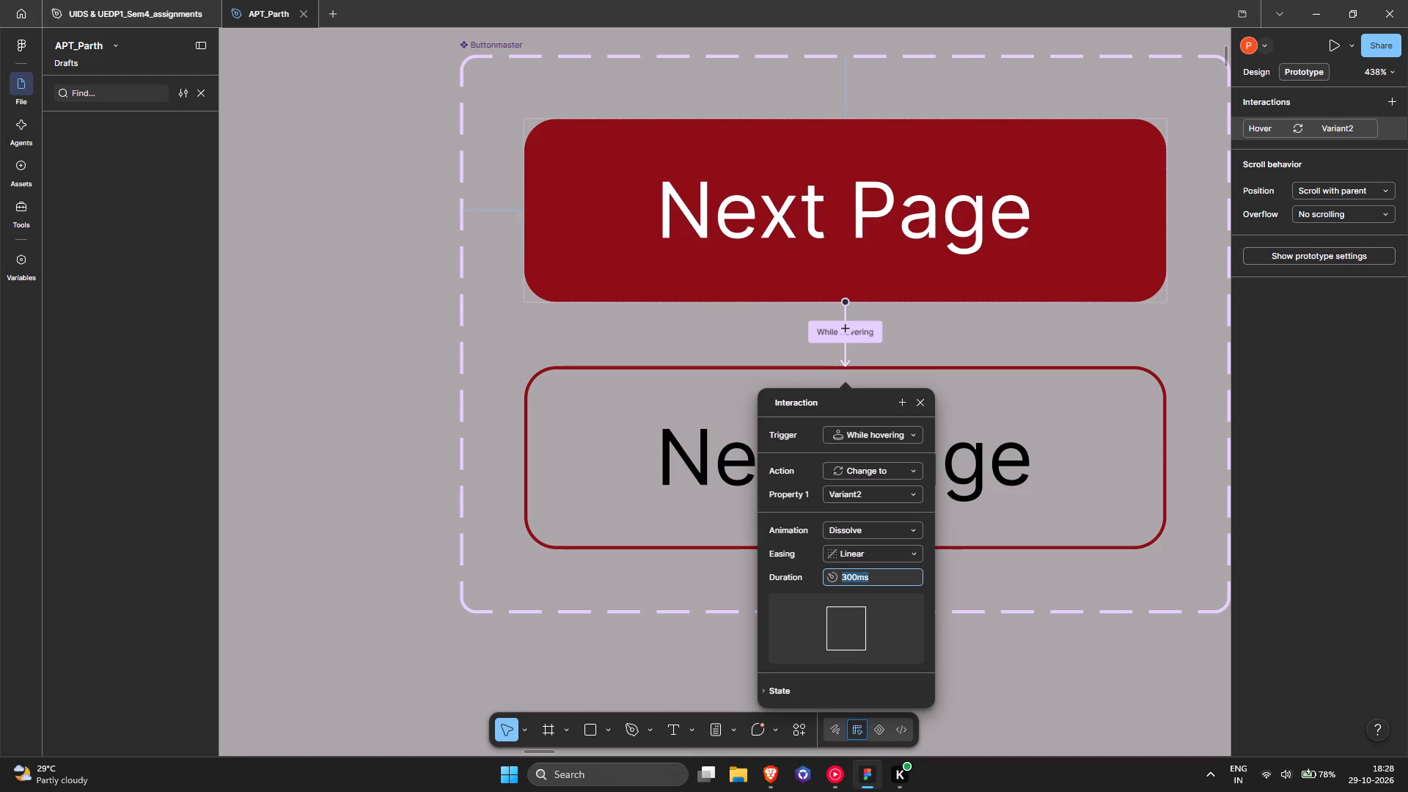
text(200)
key(Return)
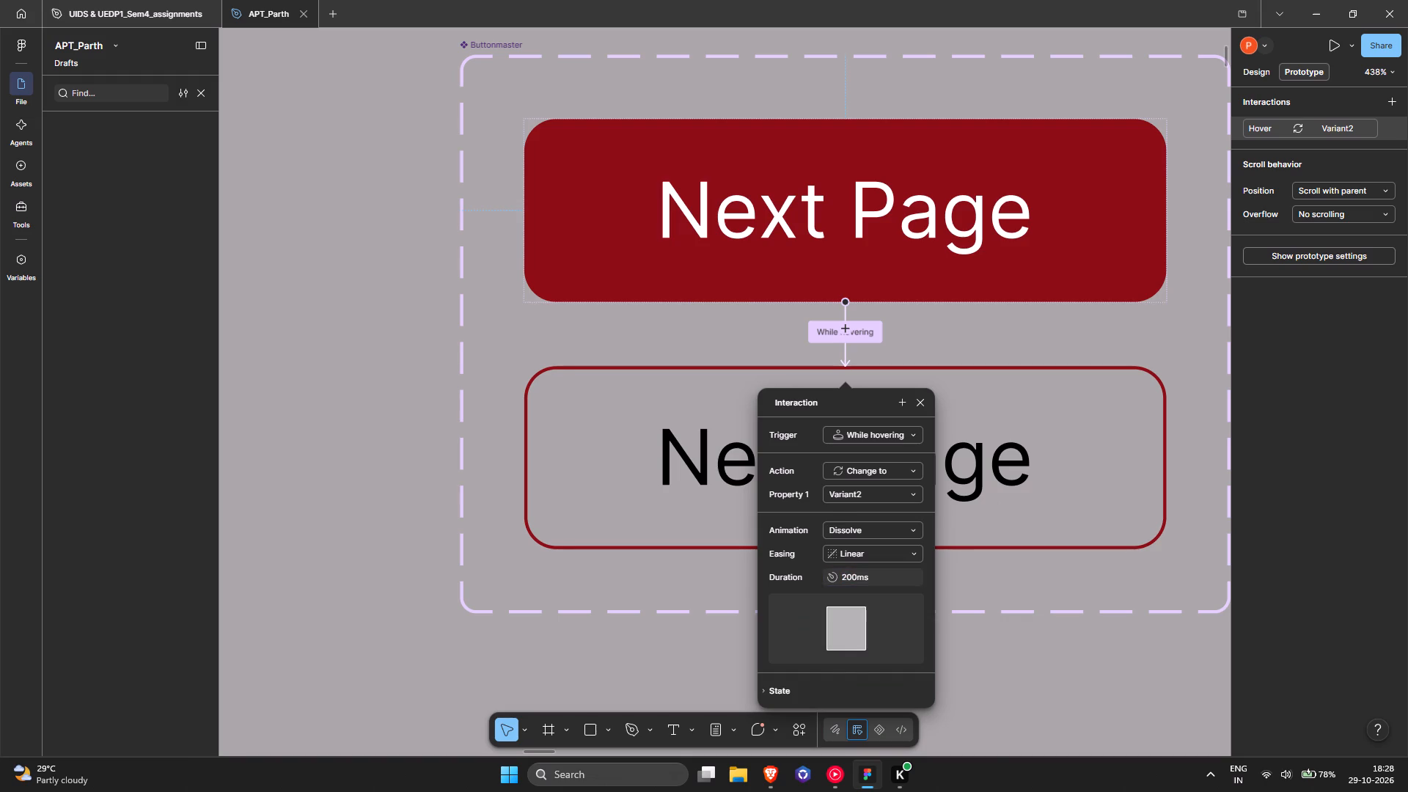
Set the hover interaction's easing to Ease in and out and close its settings.
click(862, 558)
click(865, 568)
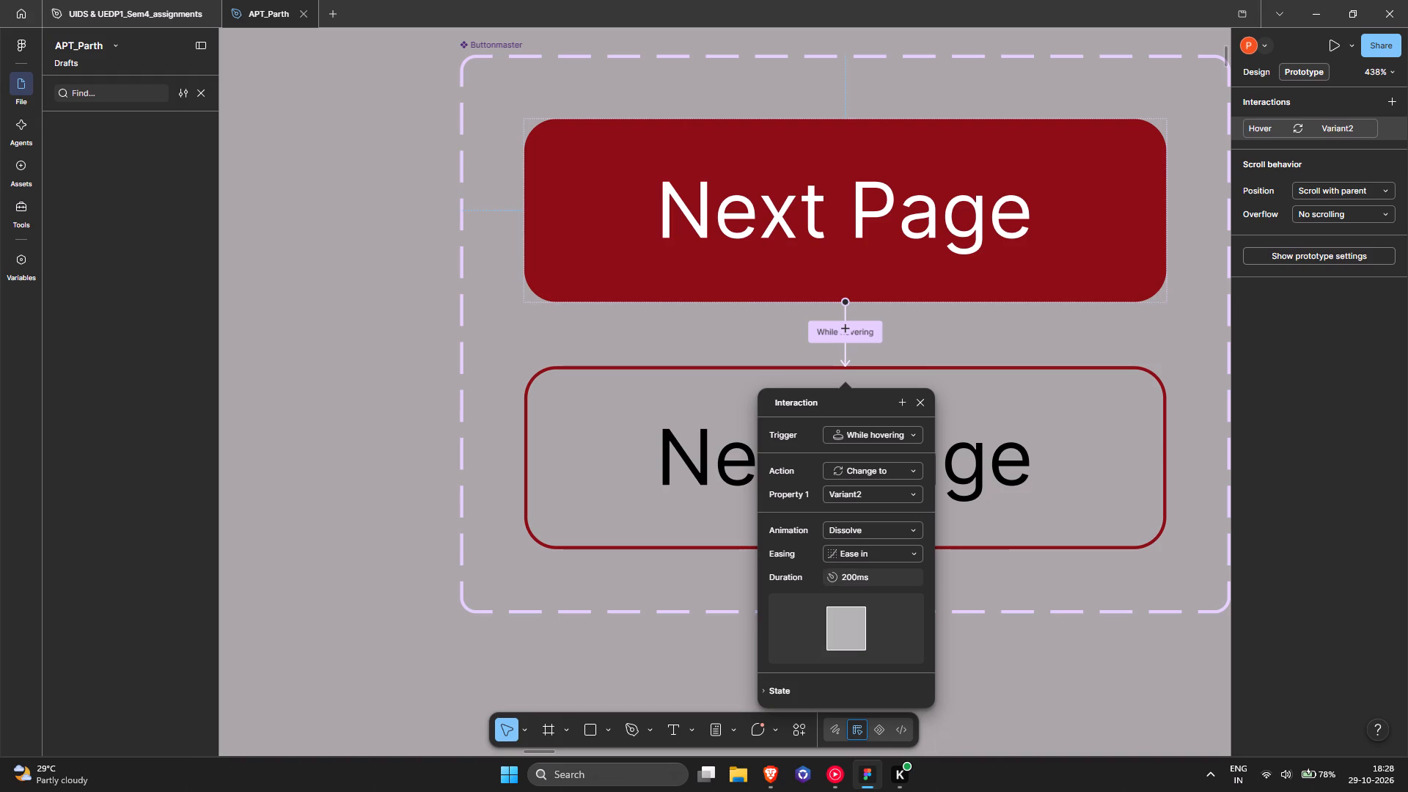
click(867, 560)
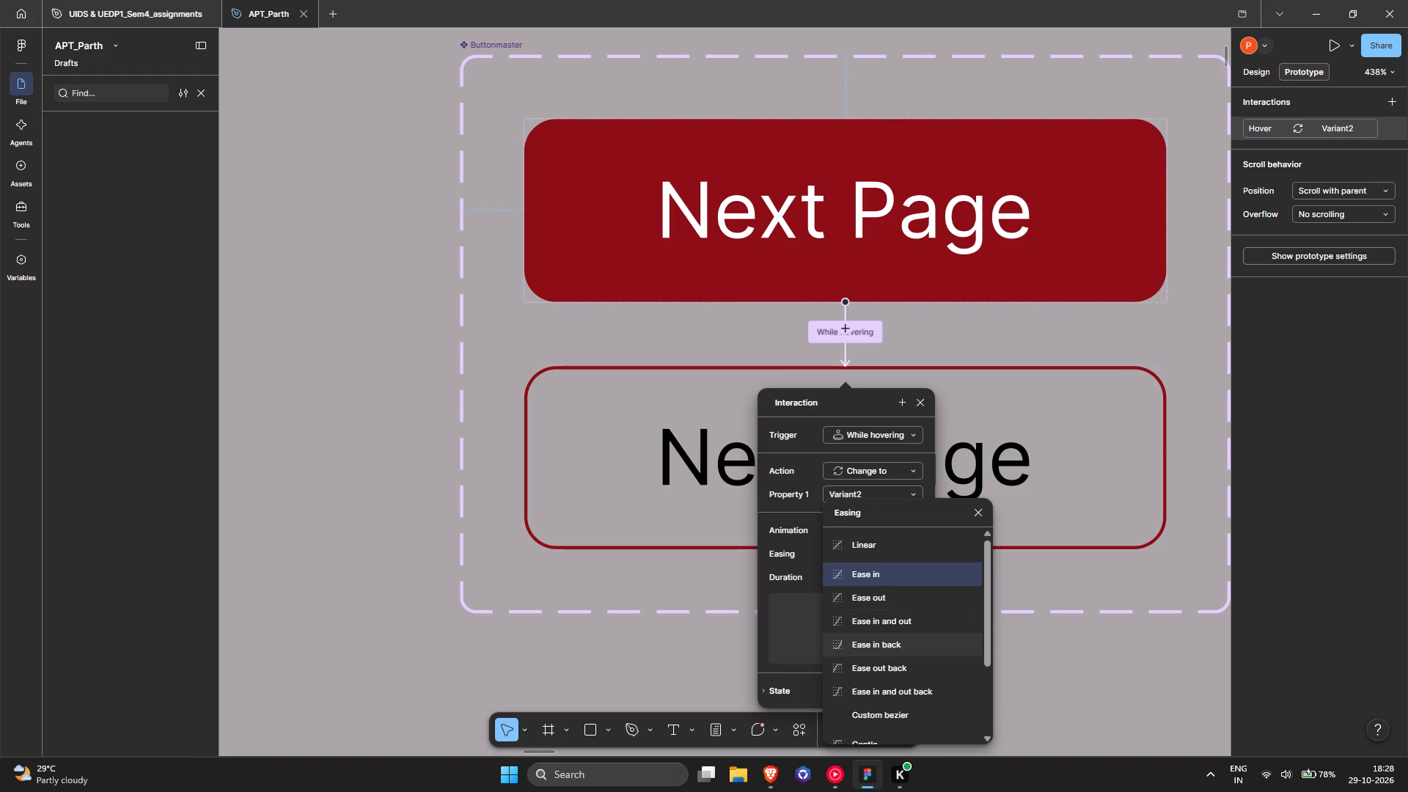
click(875, 617)
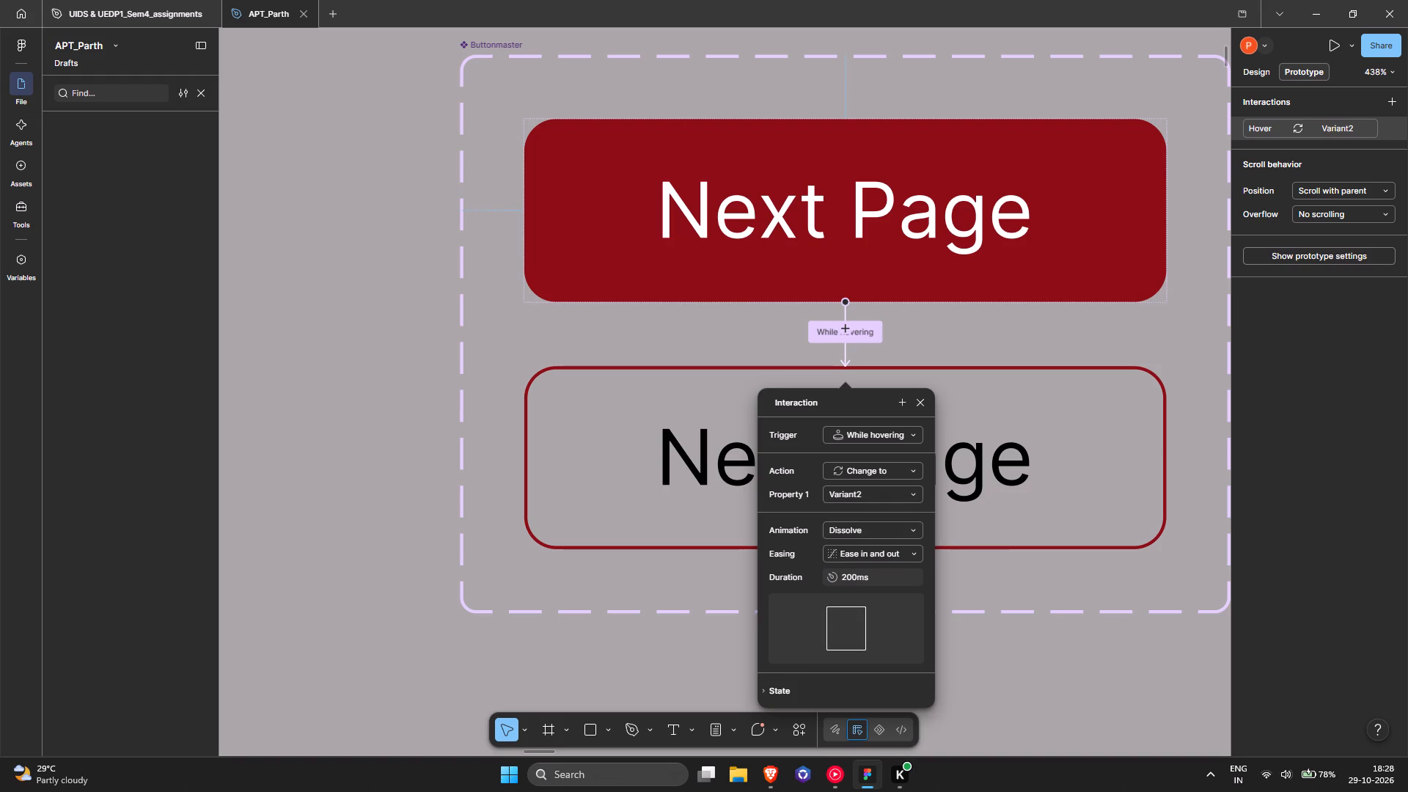
ctrl+scroll(888, 559, down, 5)
click(1003, 551)
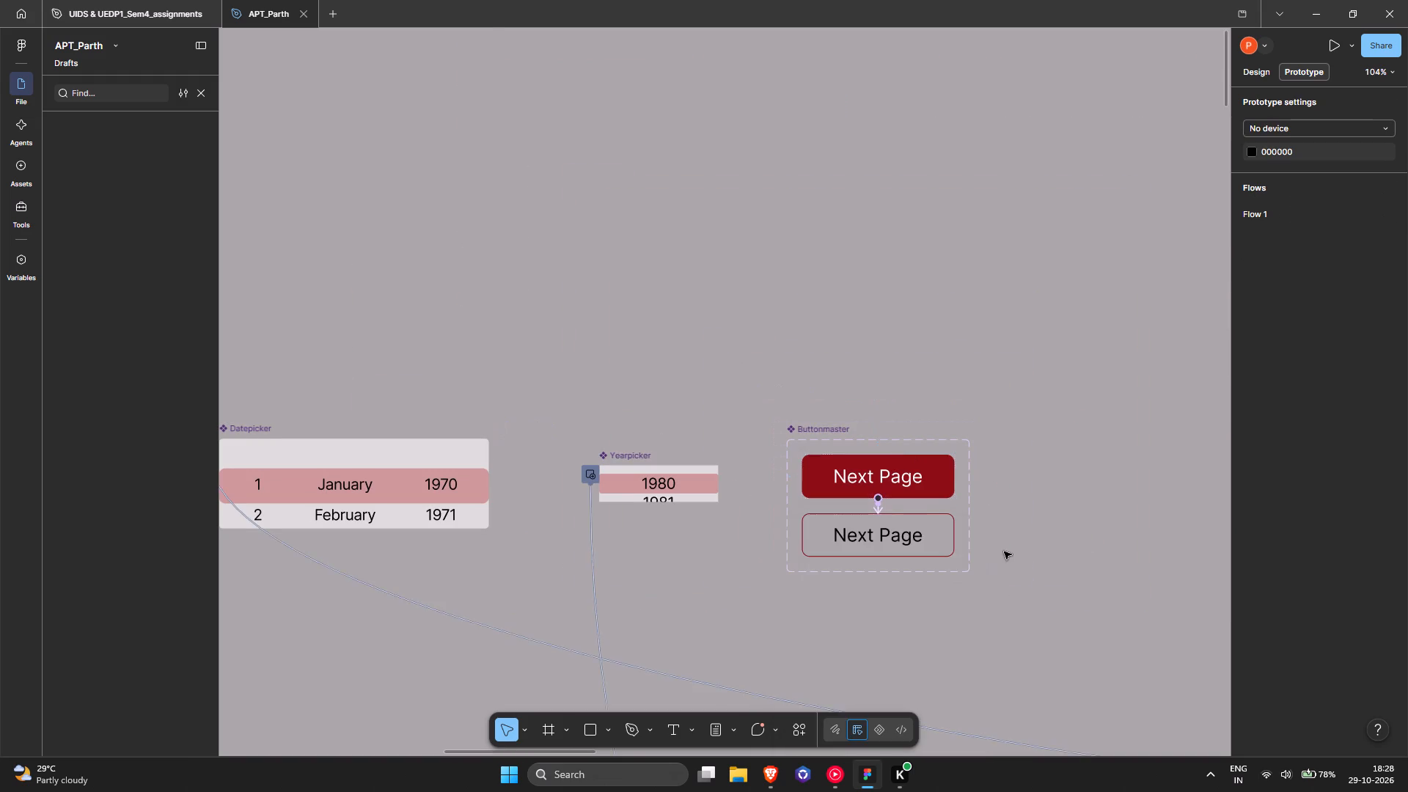
Add a third variant to the Buttonmaster component set, based on the default dark red variant.
scroll(1004, 551, down, 2)
ctrl+scroll(972, 366, up, 3)
scroll(979, 429, down, 2)
ctrl+scroll(979, 429, down, 2)
middle_drag(869, 440, 744, 440)
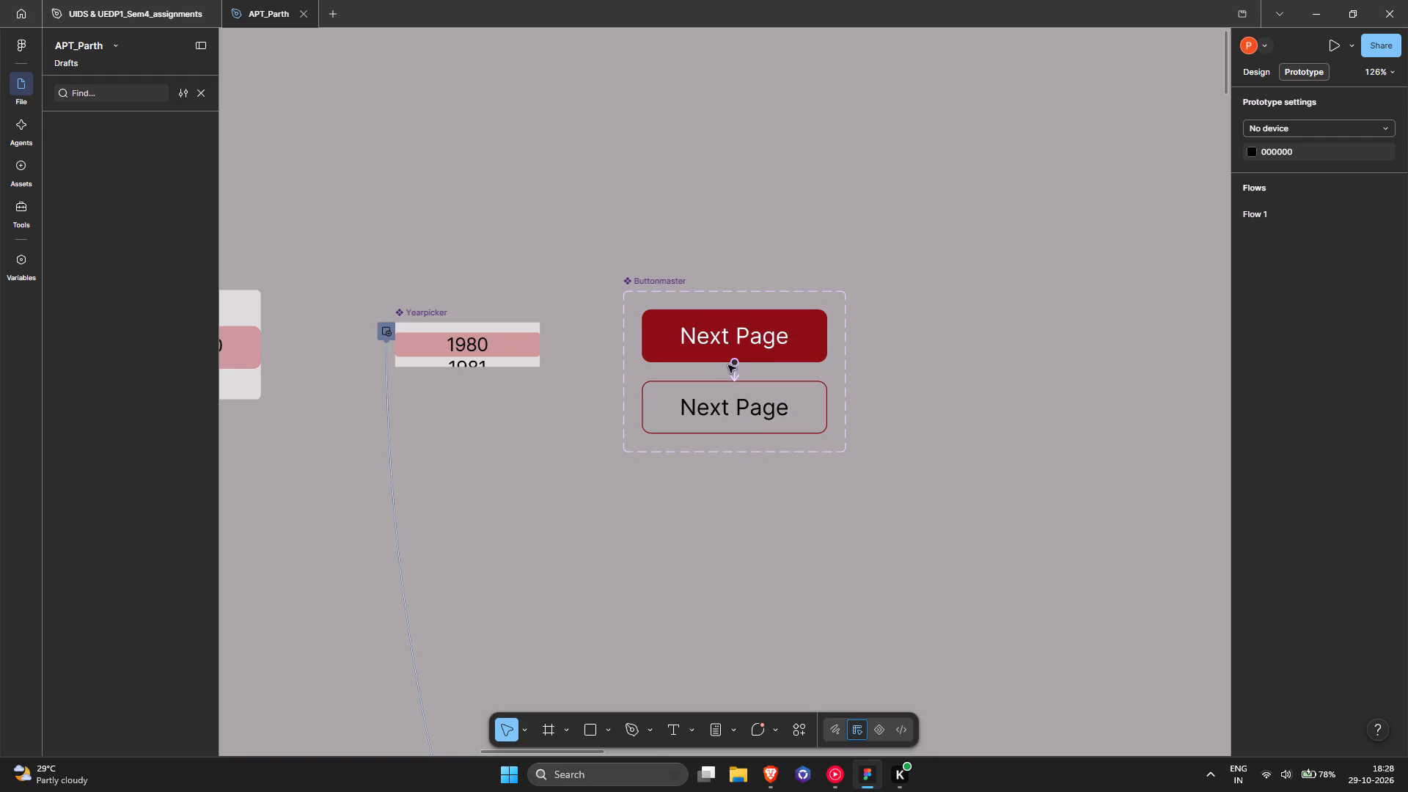
click(759, 360)
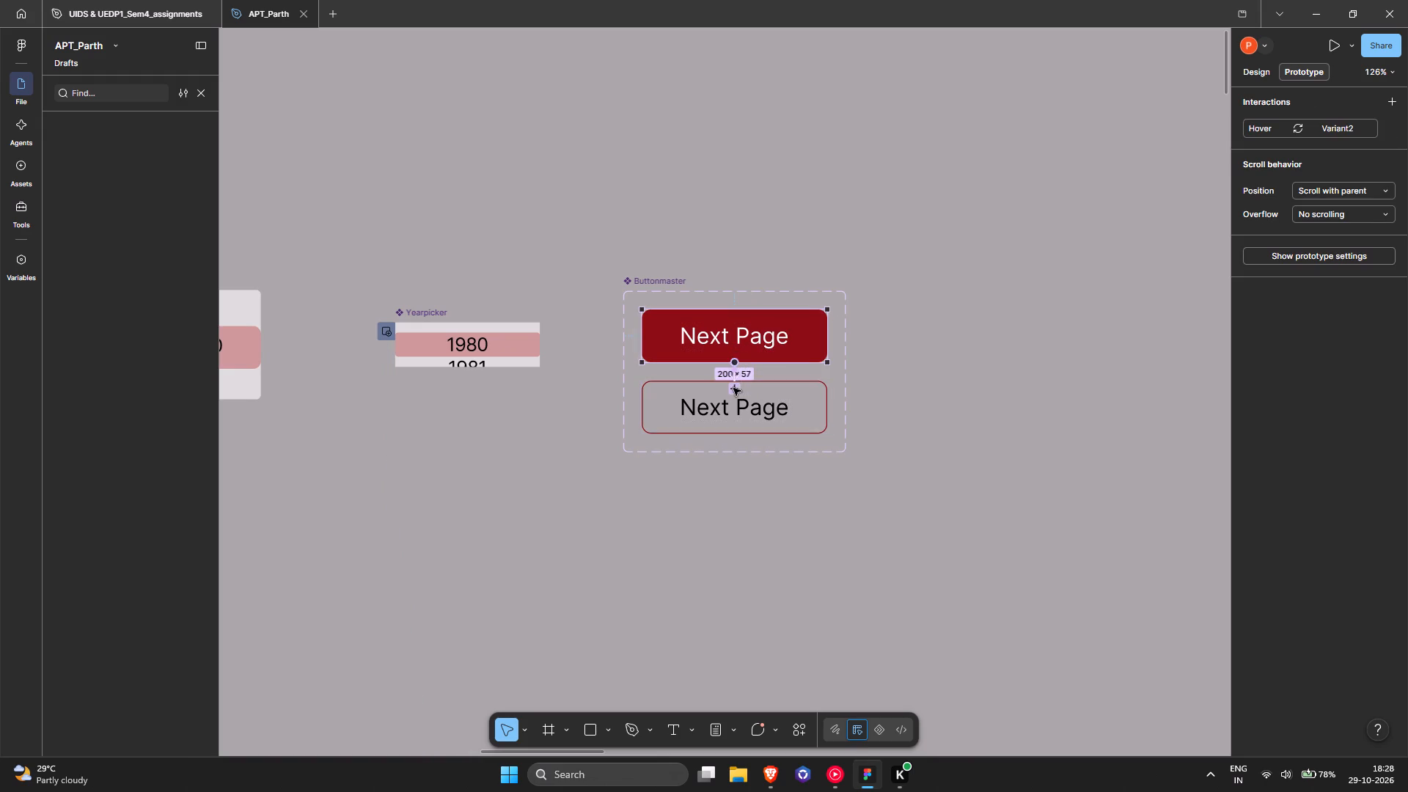
click(733, 388)
Delete the copied While hovering interaction from the new third variant.
ctrl+scroll(734, 440, up, 5)
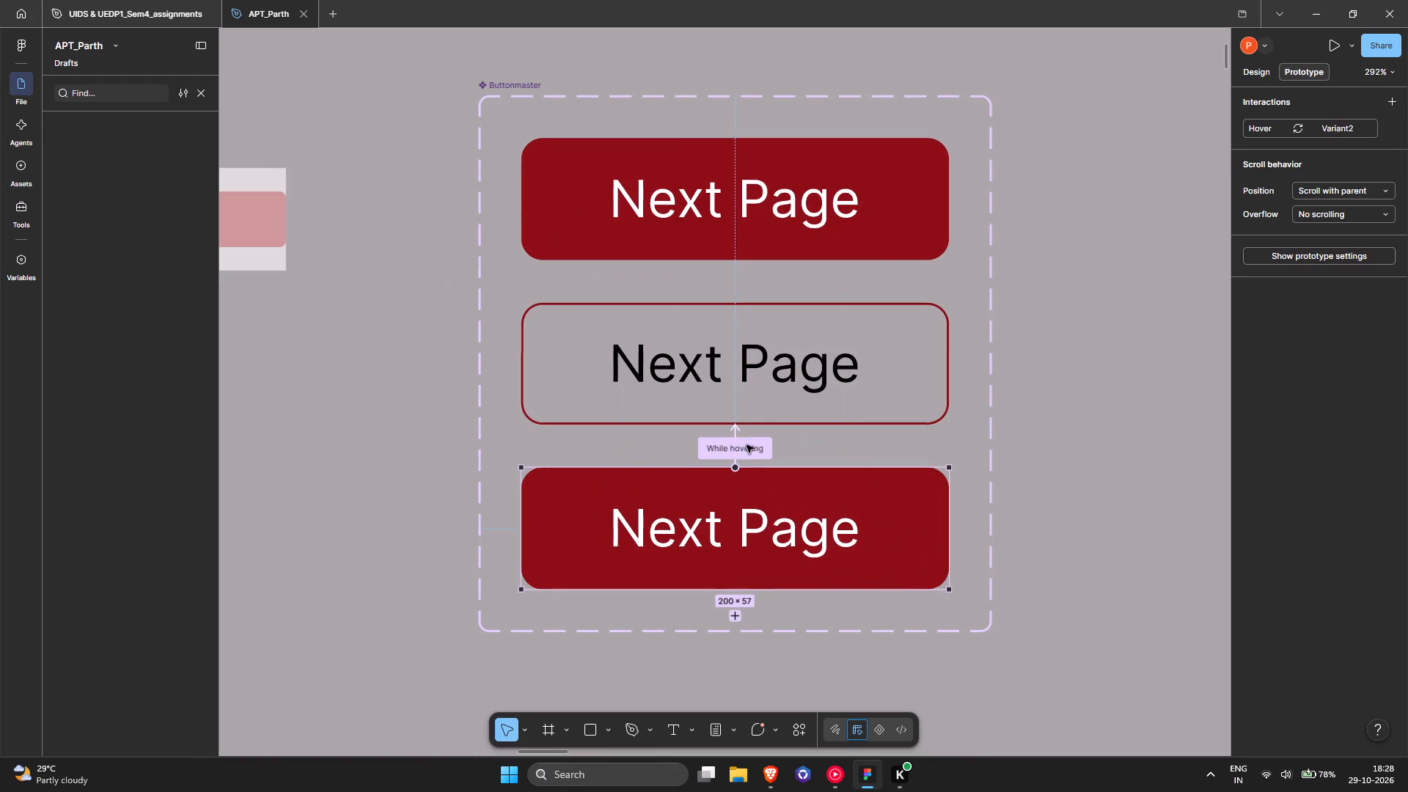
click(738, 439)
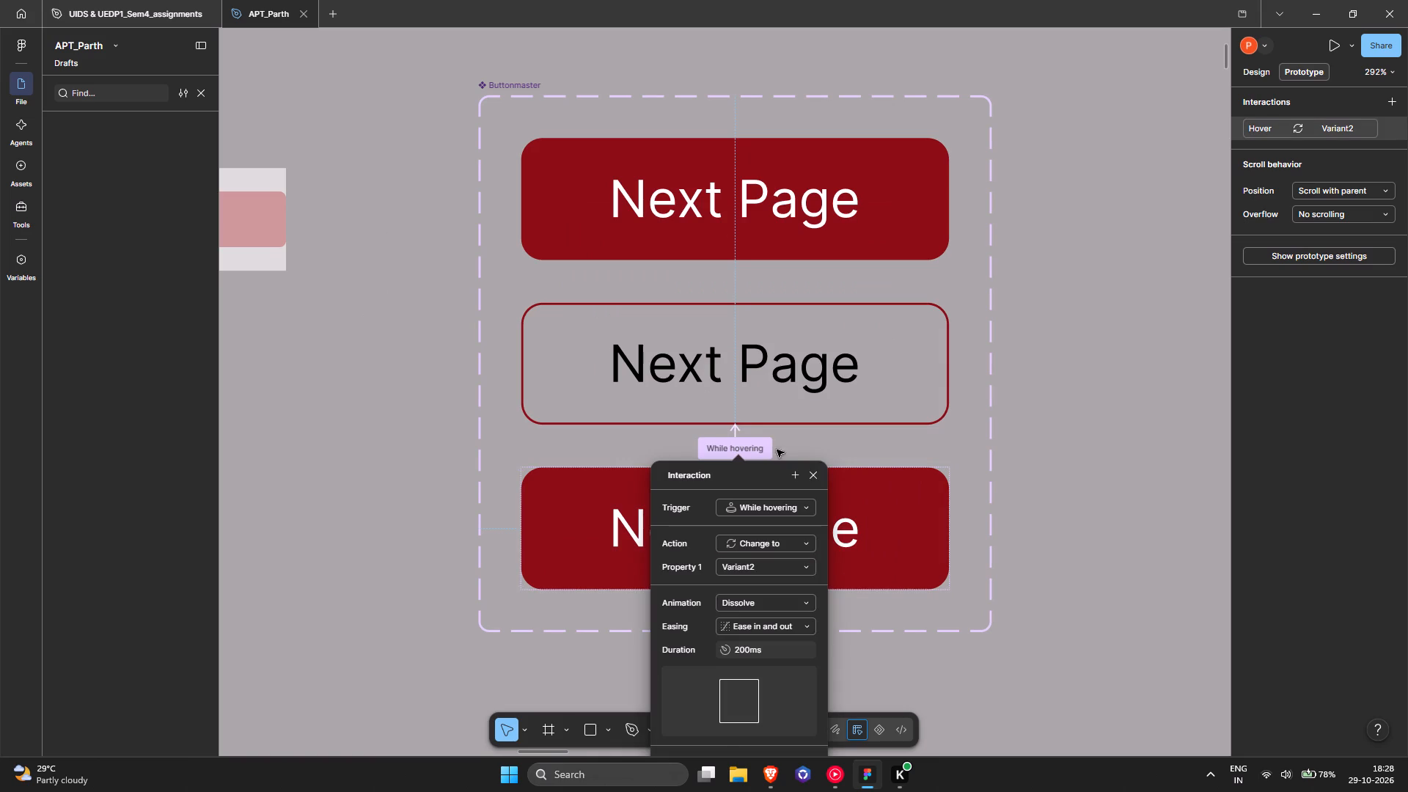
click(796, 447)
click(733, 442)
key(Delete)
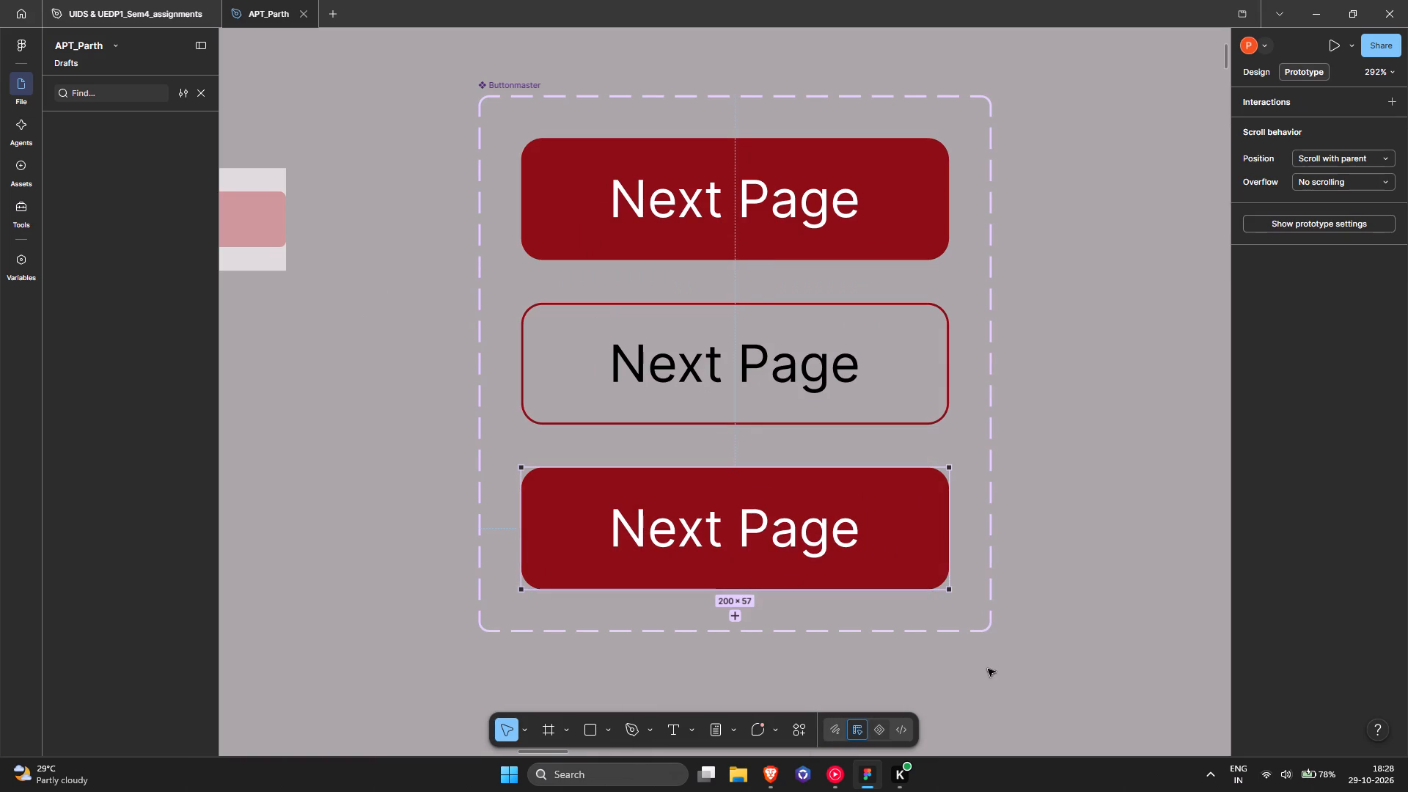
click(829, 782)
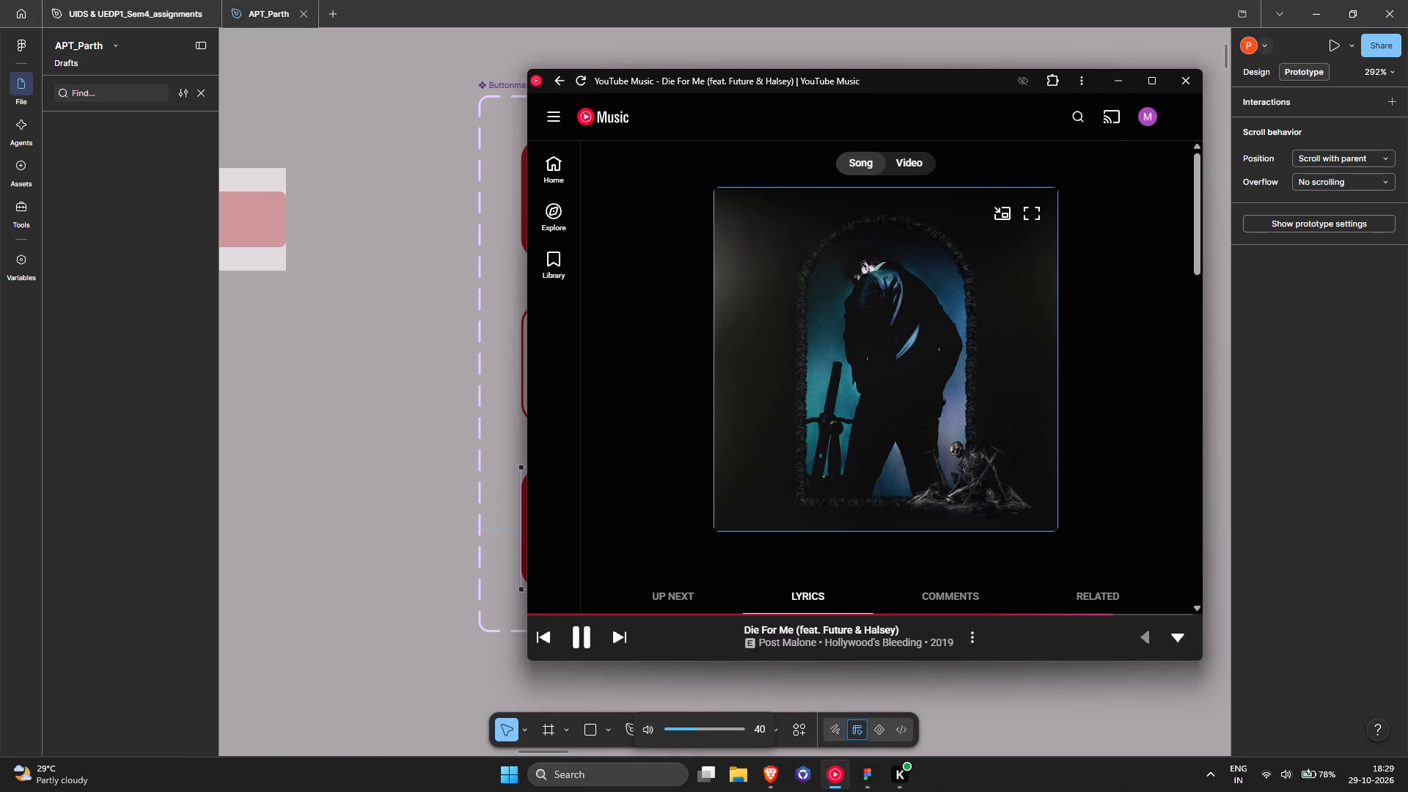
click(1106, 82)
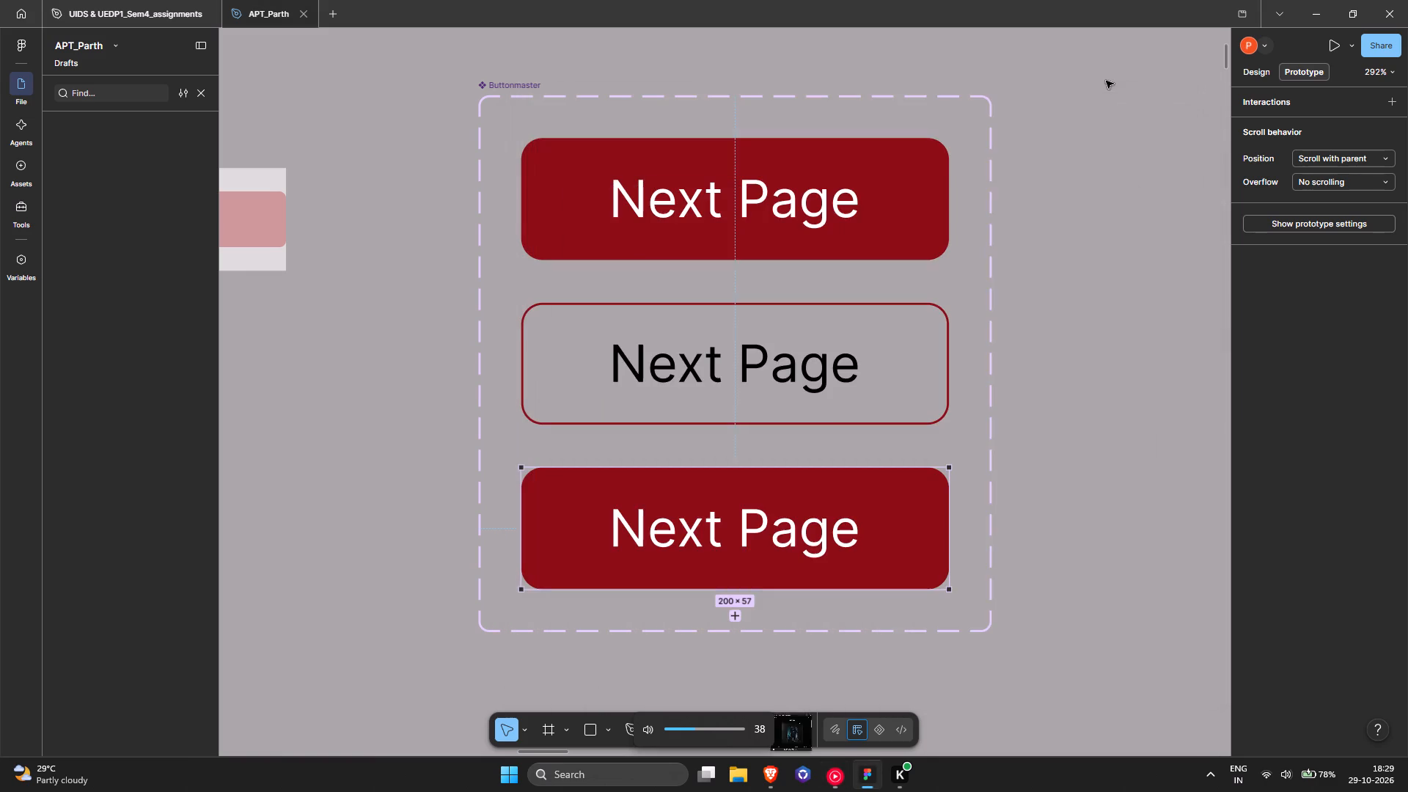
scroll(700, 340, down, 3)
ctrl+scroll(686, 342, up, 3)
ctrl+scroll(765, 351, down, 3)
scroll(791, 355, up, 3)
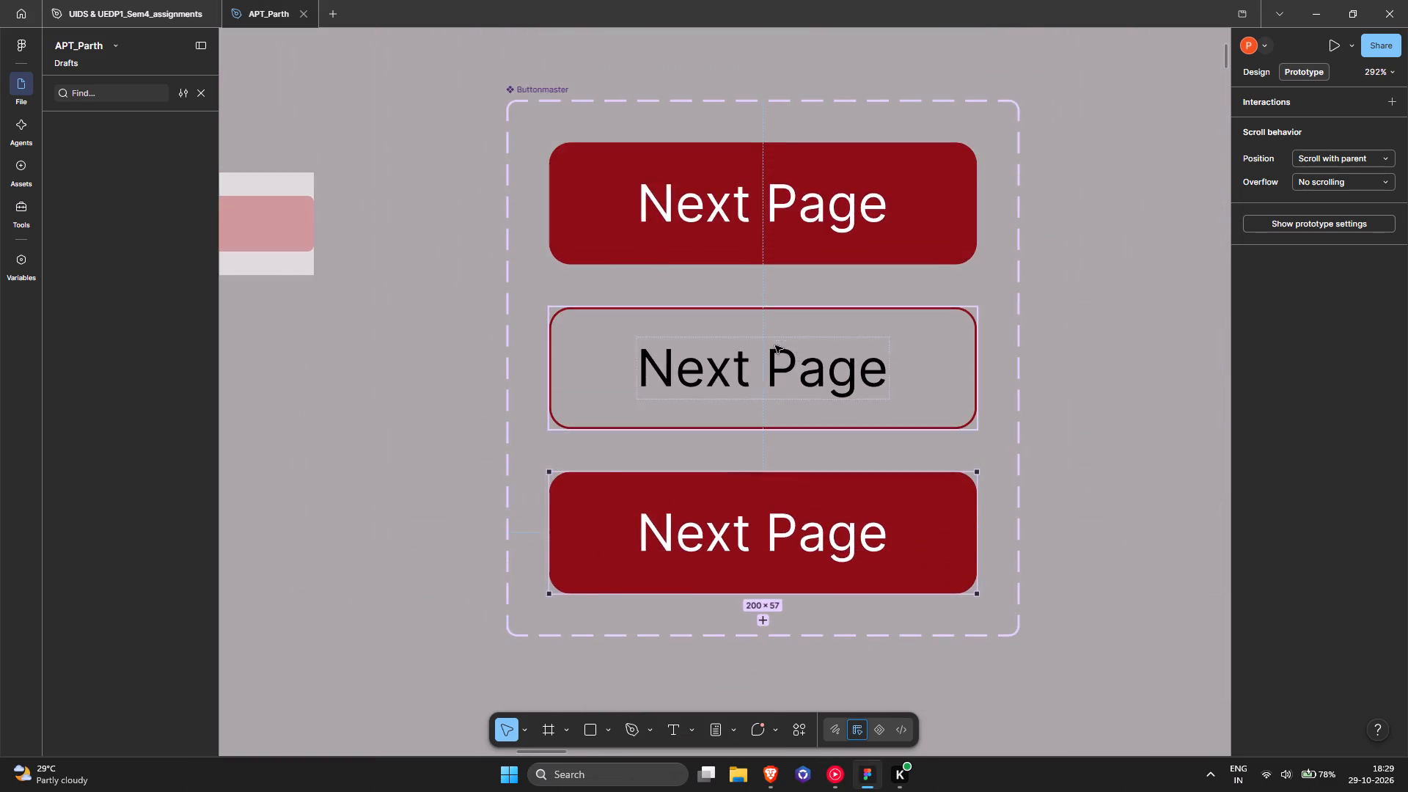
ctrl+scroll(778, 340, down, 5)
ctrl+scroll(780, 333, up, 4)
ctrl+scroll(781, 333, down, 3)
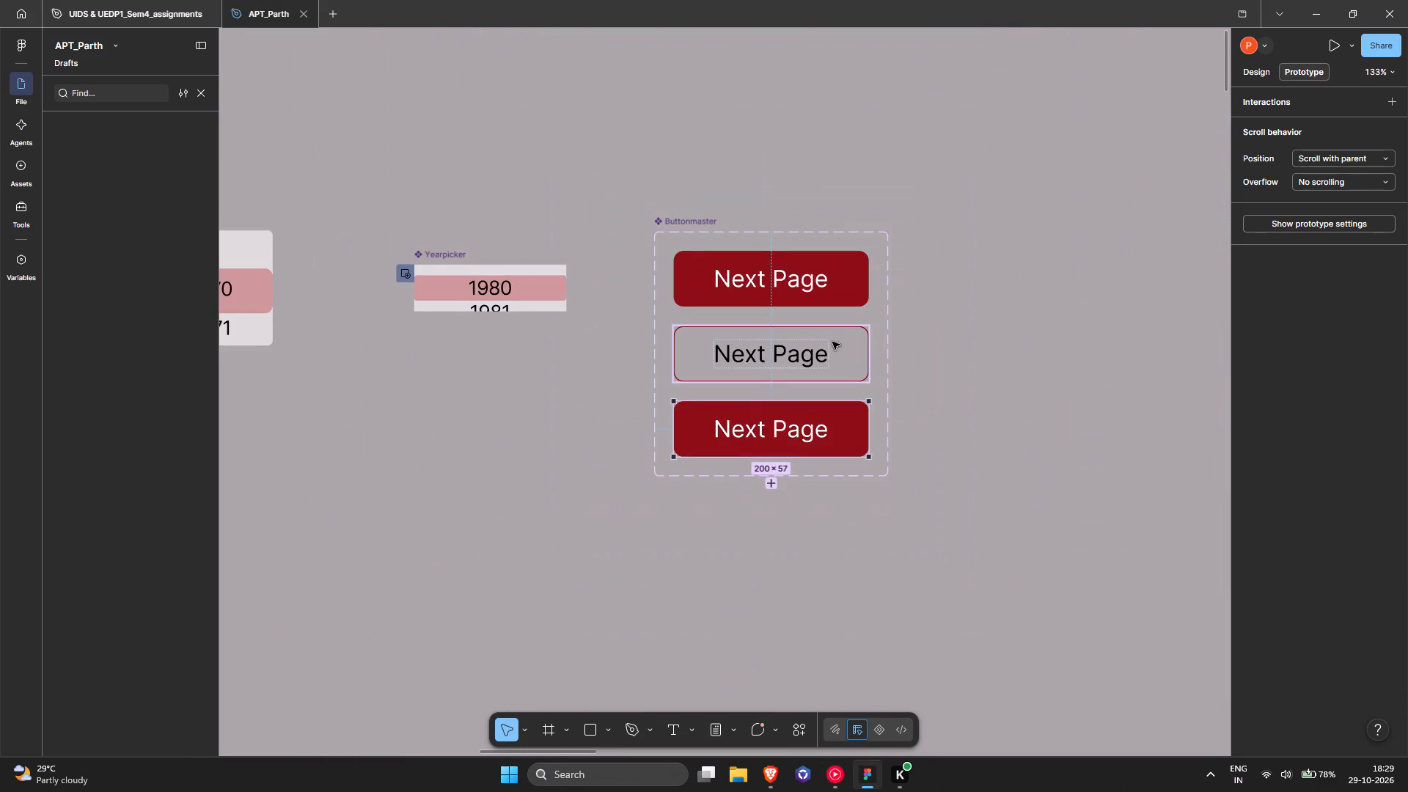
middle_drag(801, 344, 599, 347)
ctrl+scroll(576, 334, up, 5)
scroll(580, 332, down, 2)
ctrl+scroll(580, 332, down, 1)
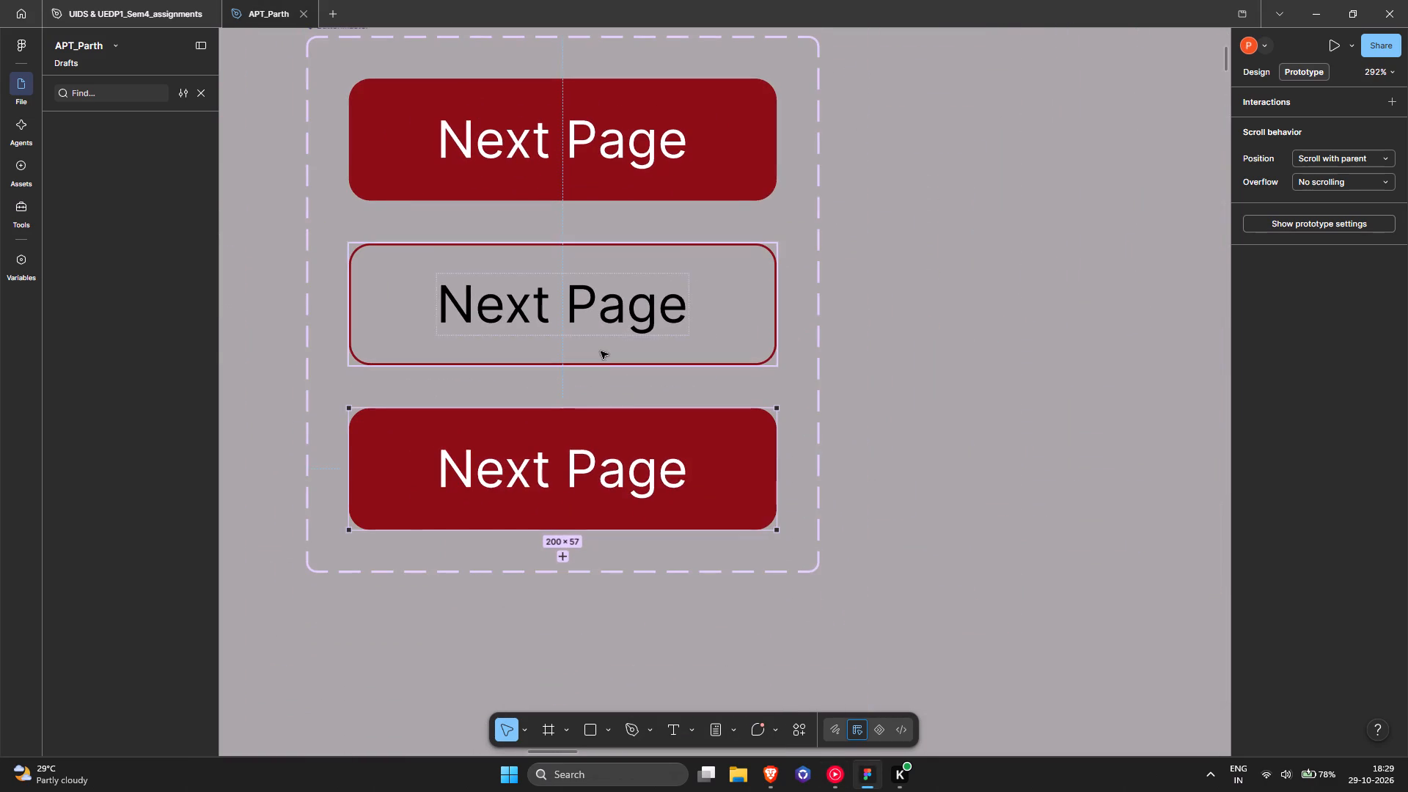
Rename the Buttonmaster component set as buttonstates.
middle_drag(693, 499, 821, 604)
double_click(488, 128)
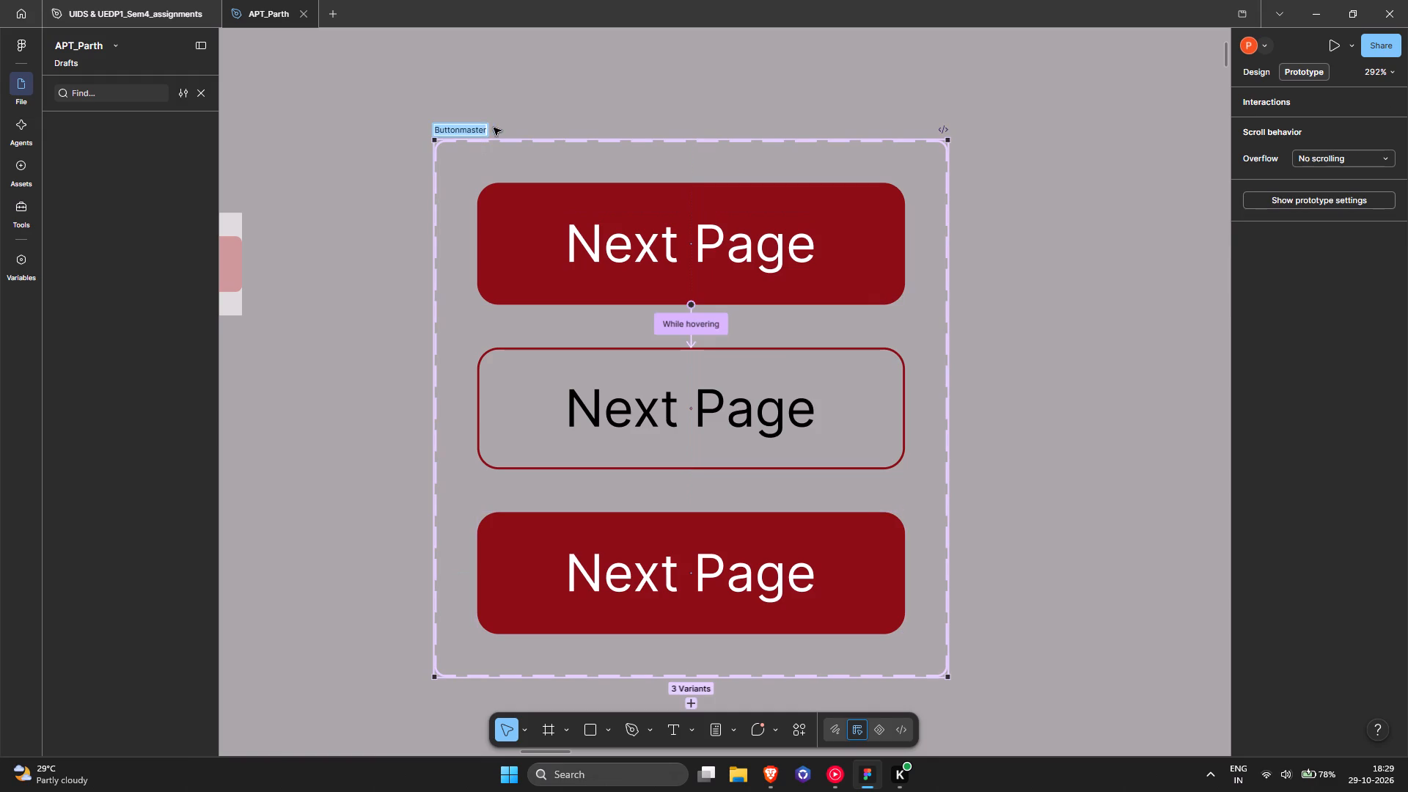
text(buttonstates)
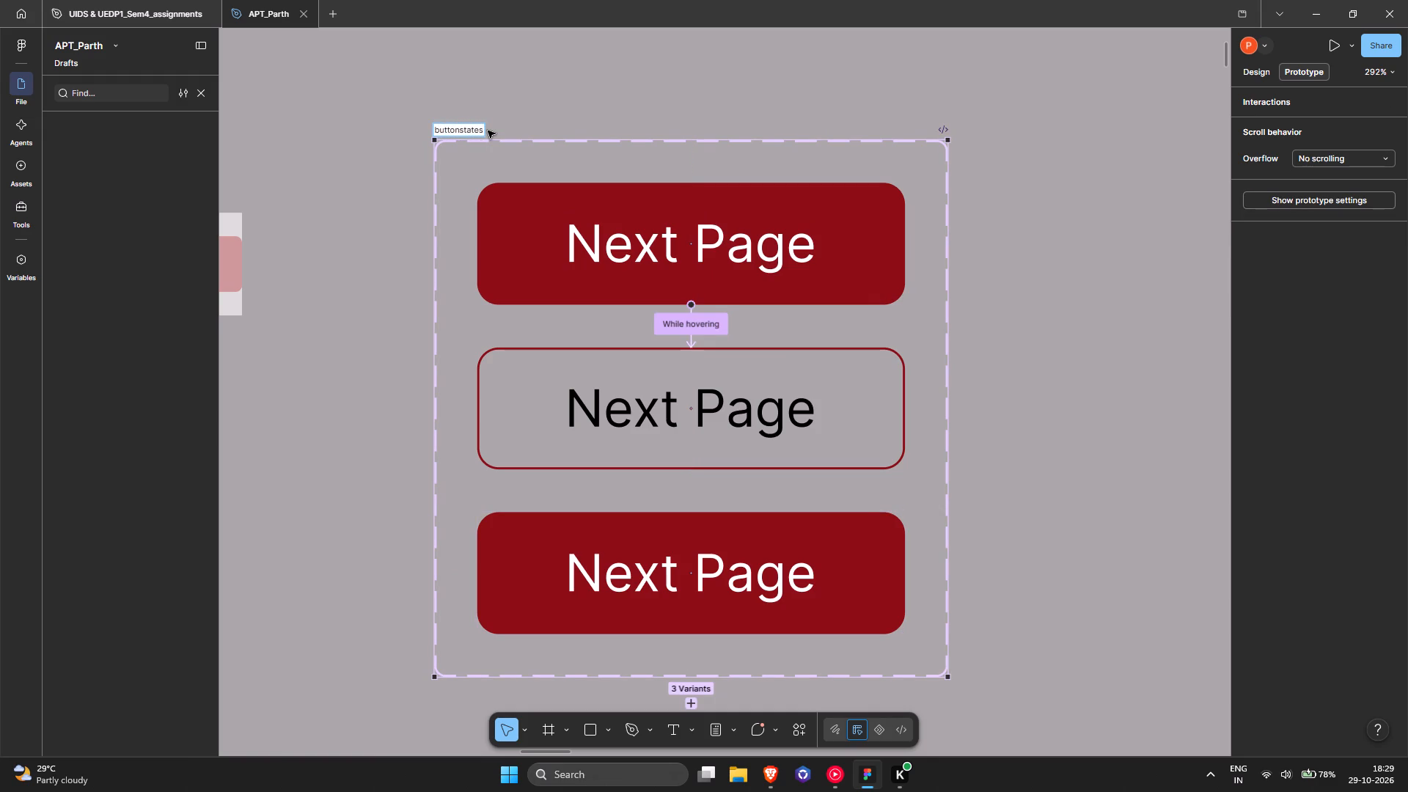
click(568, 109)
Close the layer search to return to the Form page's layer list.
ctrl+scroll(570, 105, down, 13)
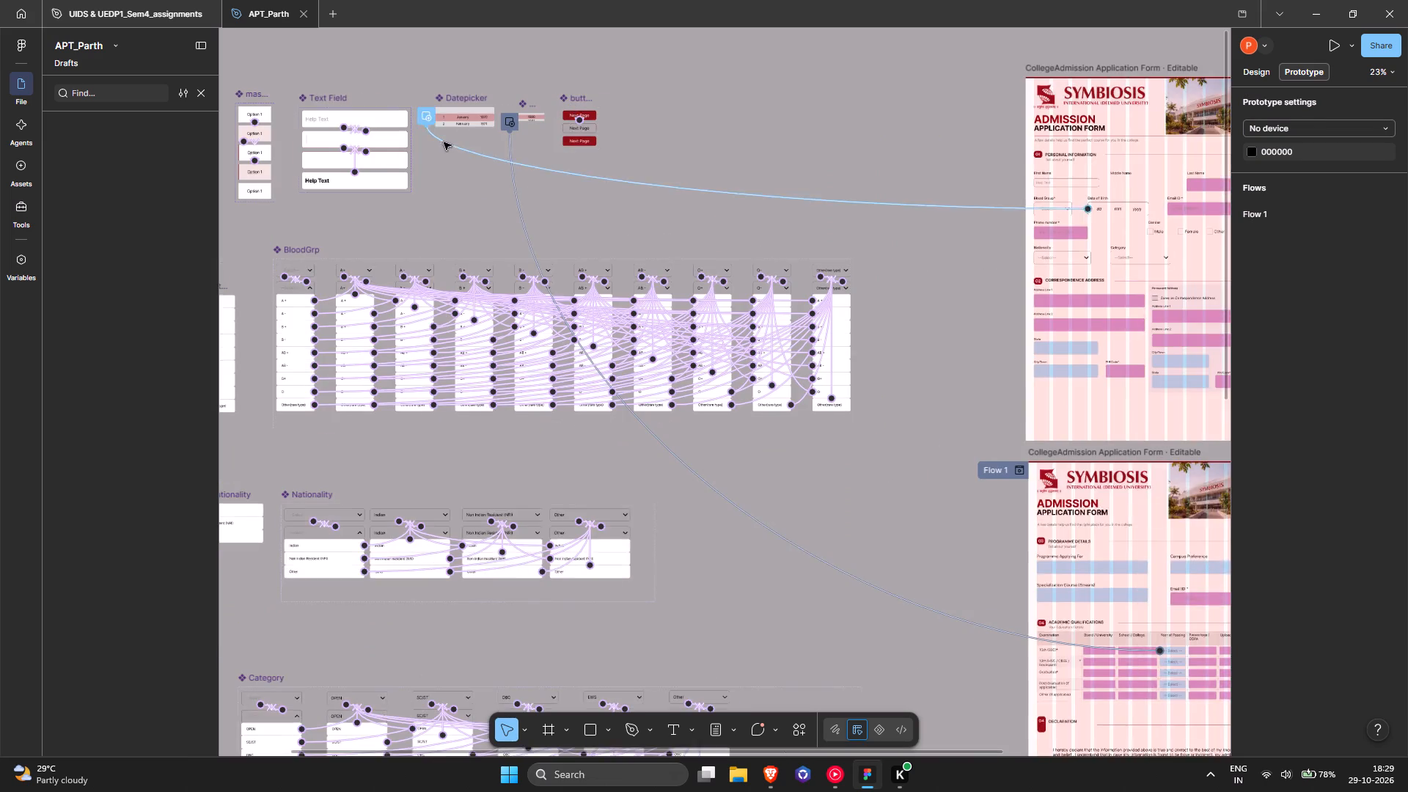
middle_drag(446, 151, 646, 166)
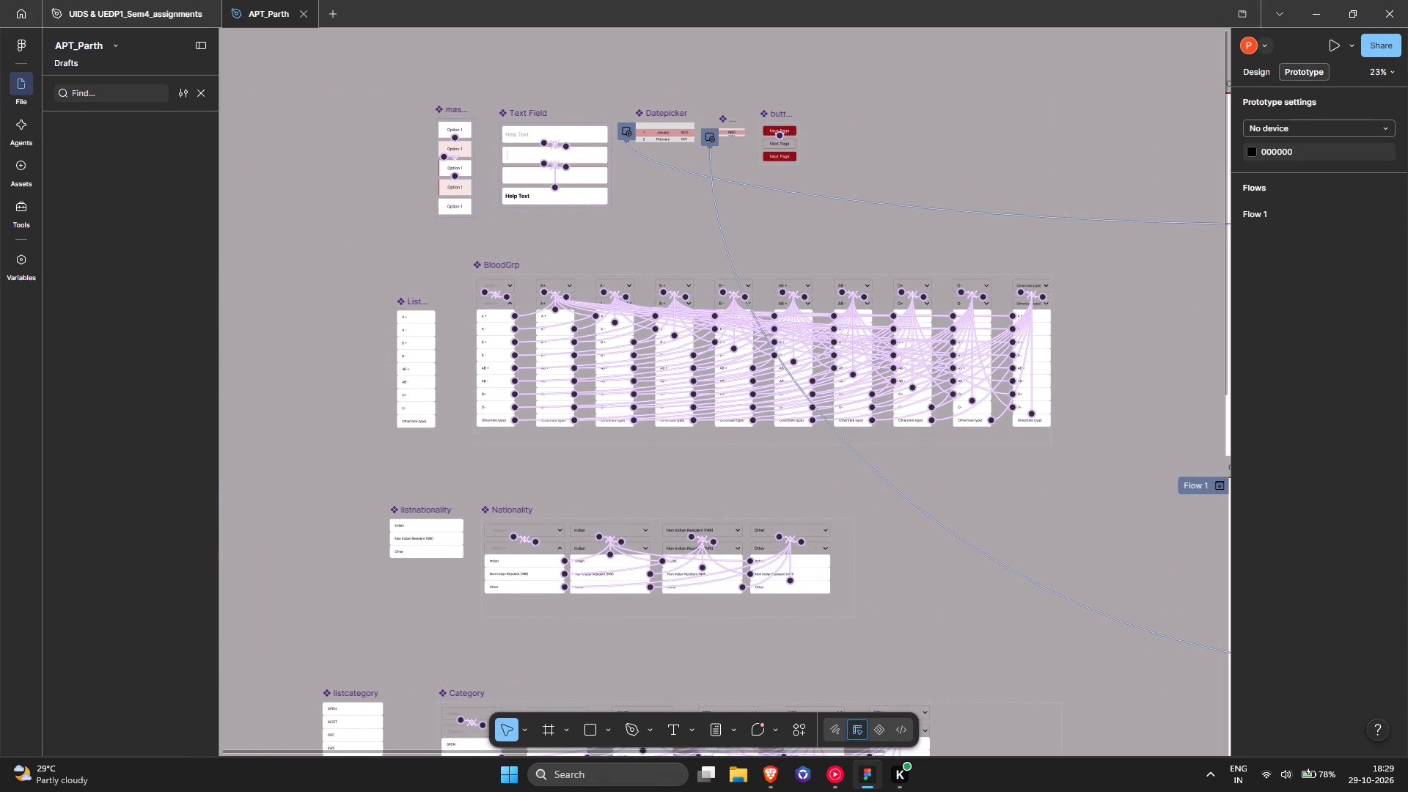
click(196, 96)
click(17, 73)
click(22, 52)
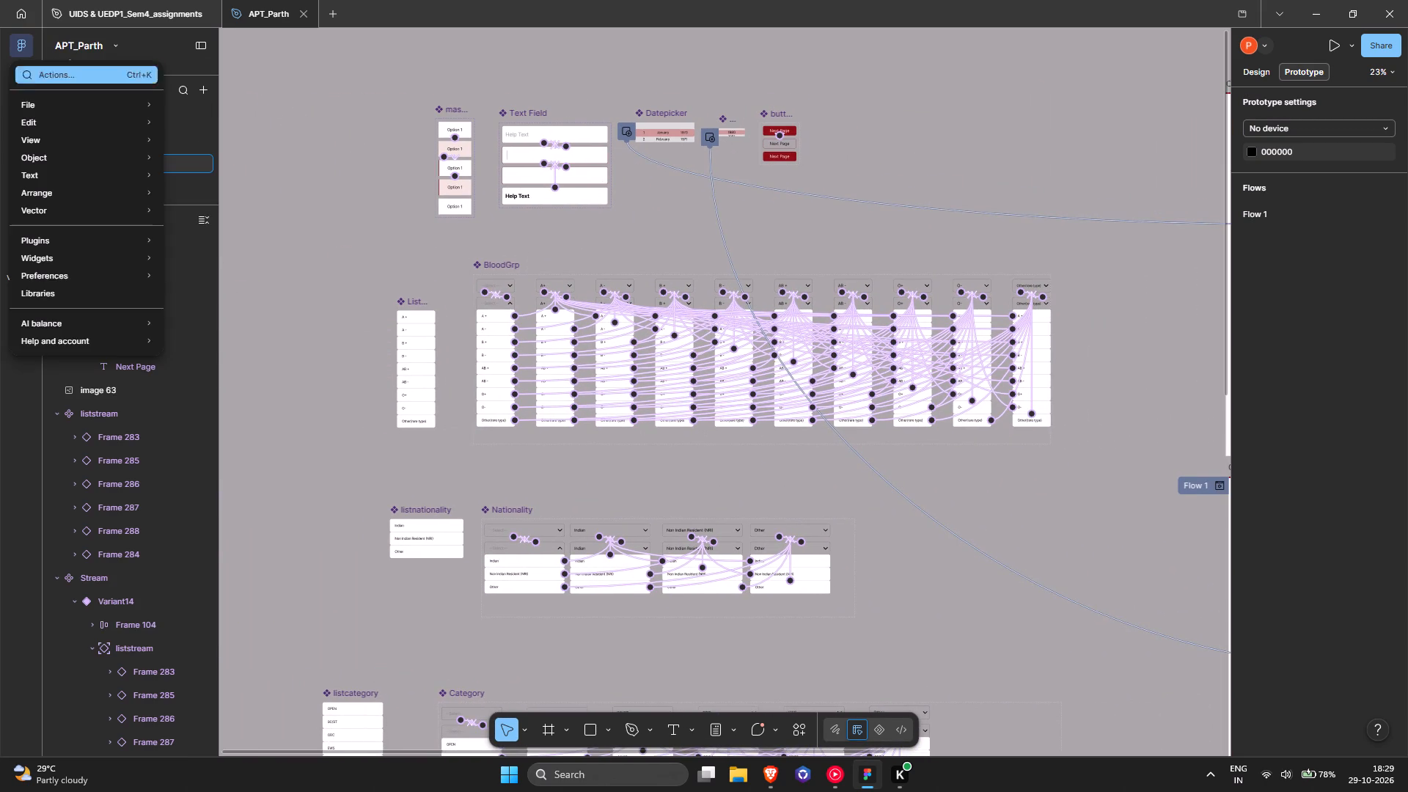
click(5, 74)
Link the outlined variant to the third variant in buttonstates with a prototype interaction triggered on click.
ctrl+scroll(868, 120, up, 10)
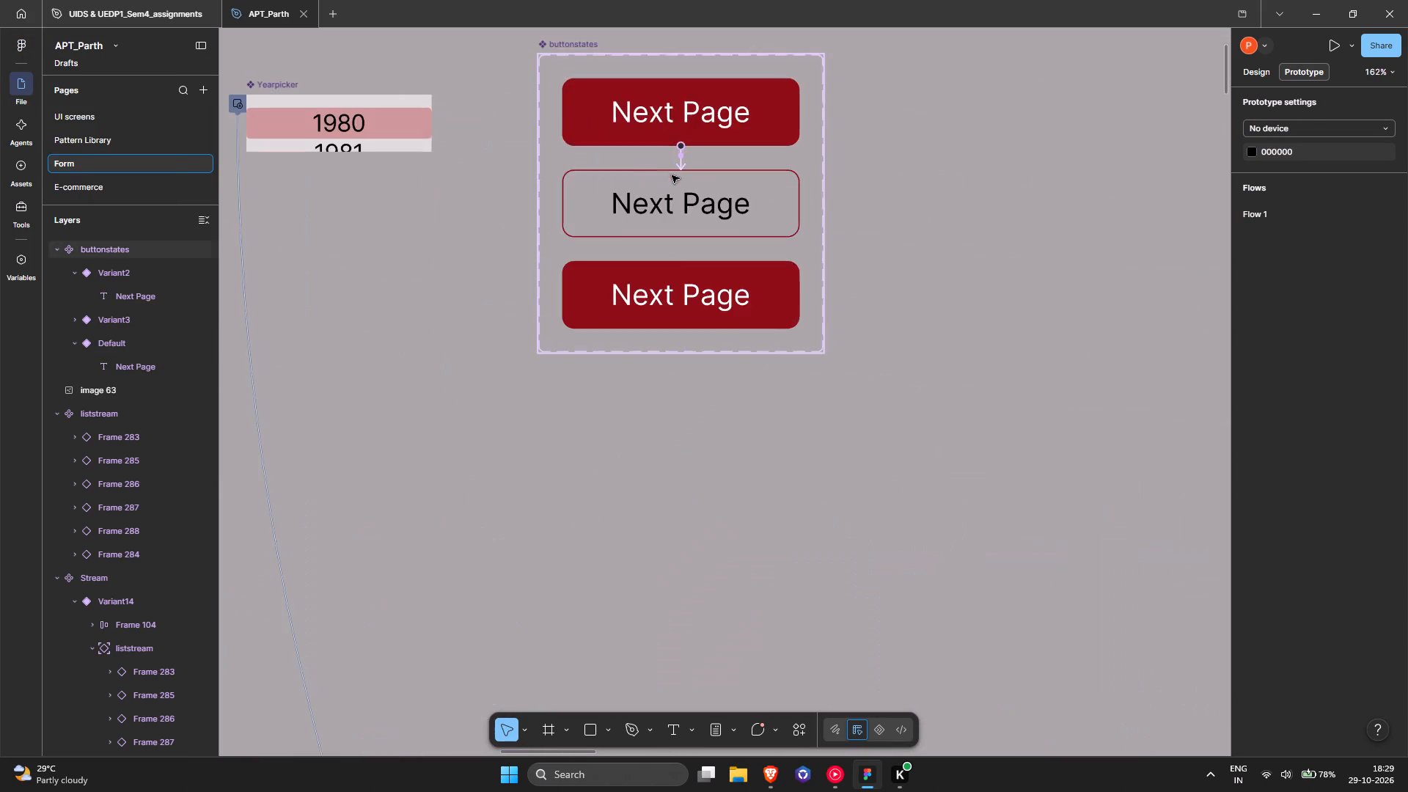
scroll(710, 322, up, 3)
ctrl+scroll(701, 331, up, 5)
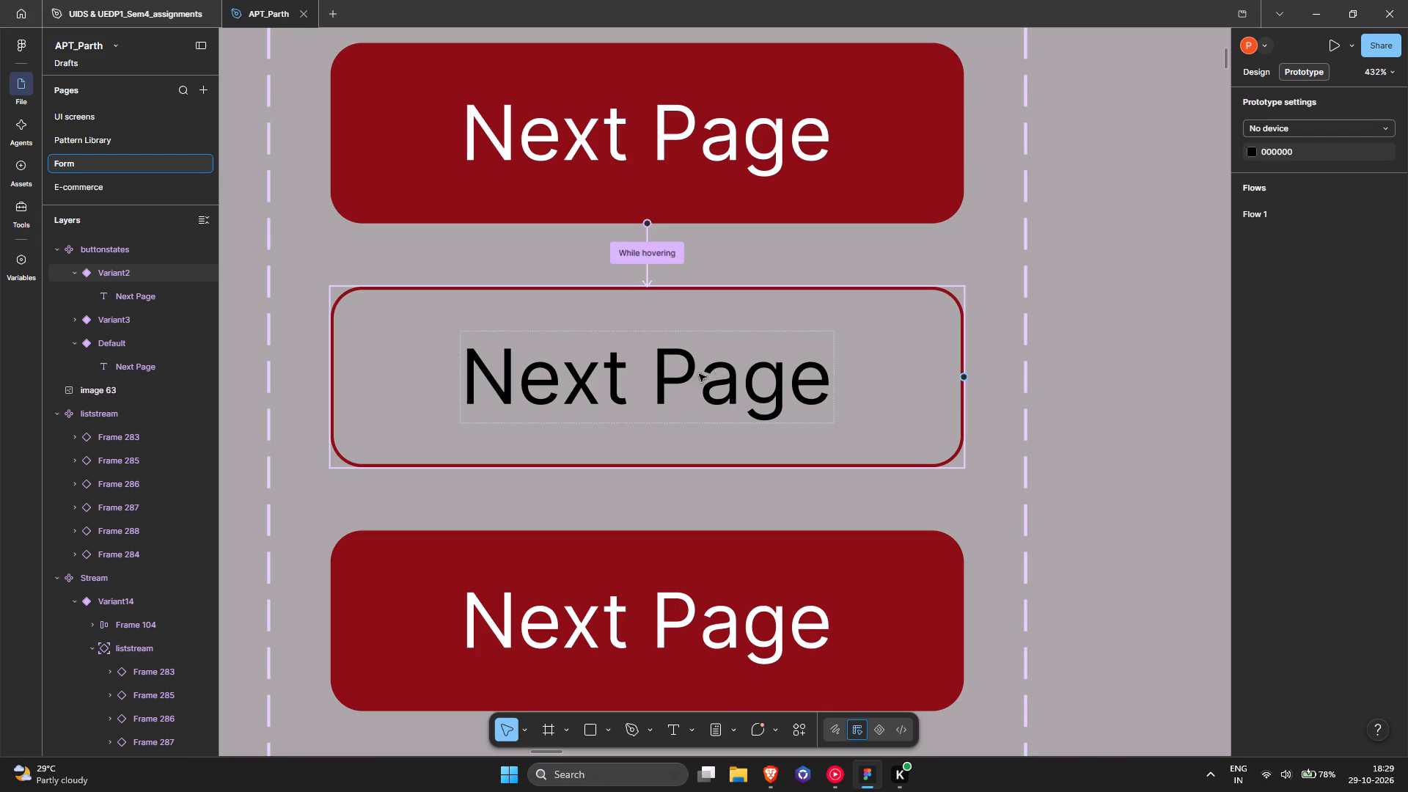
click(716, 314)
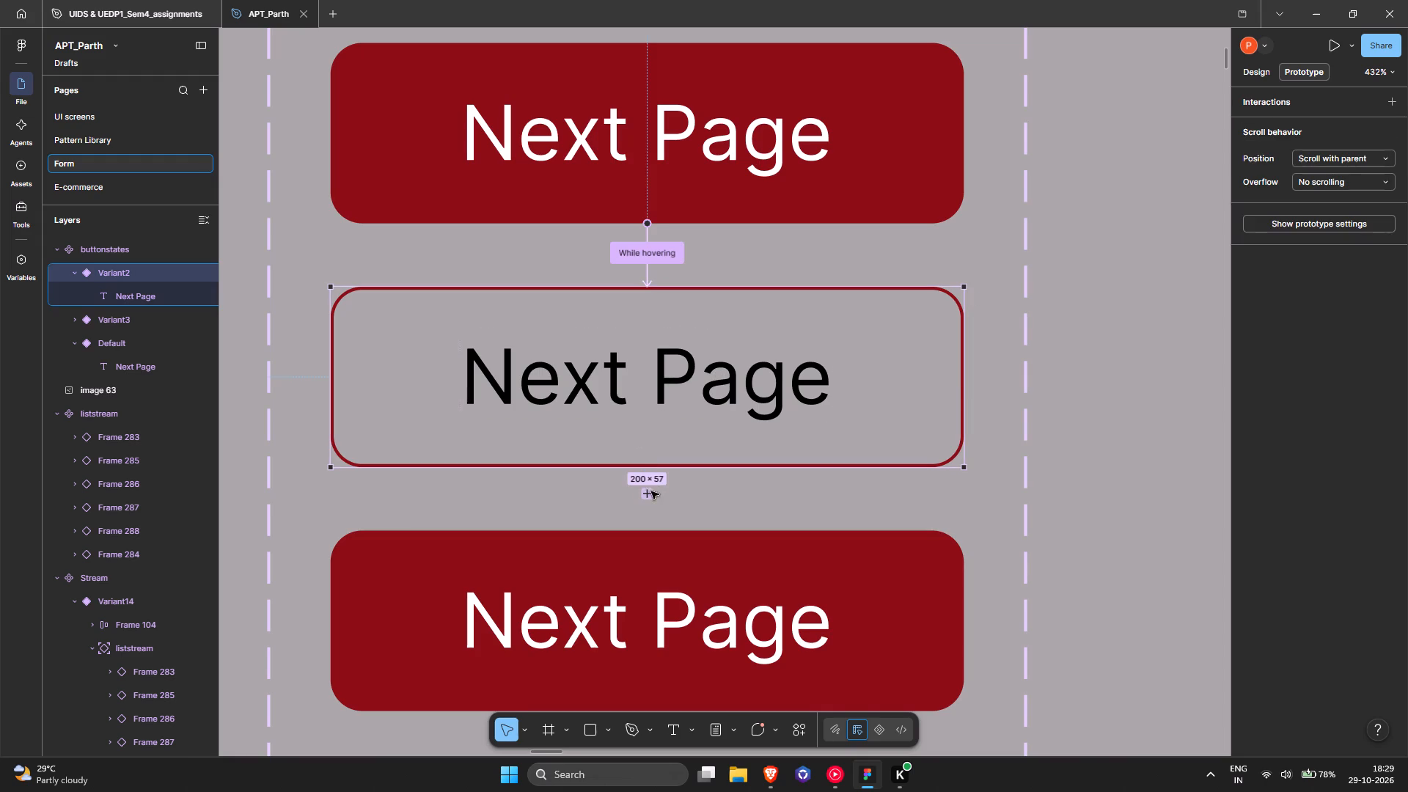
drag(646, 469, 653, 546)
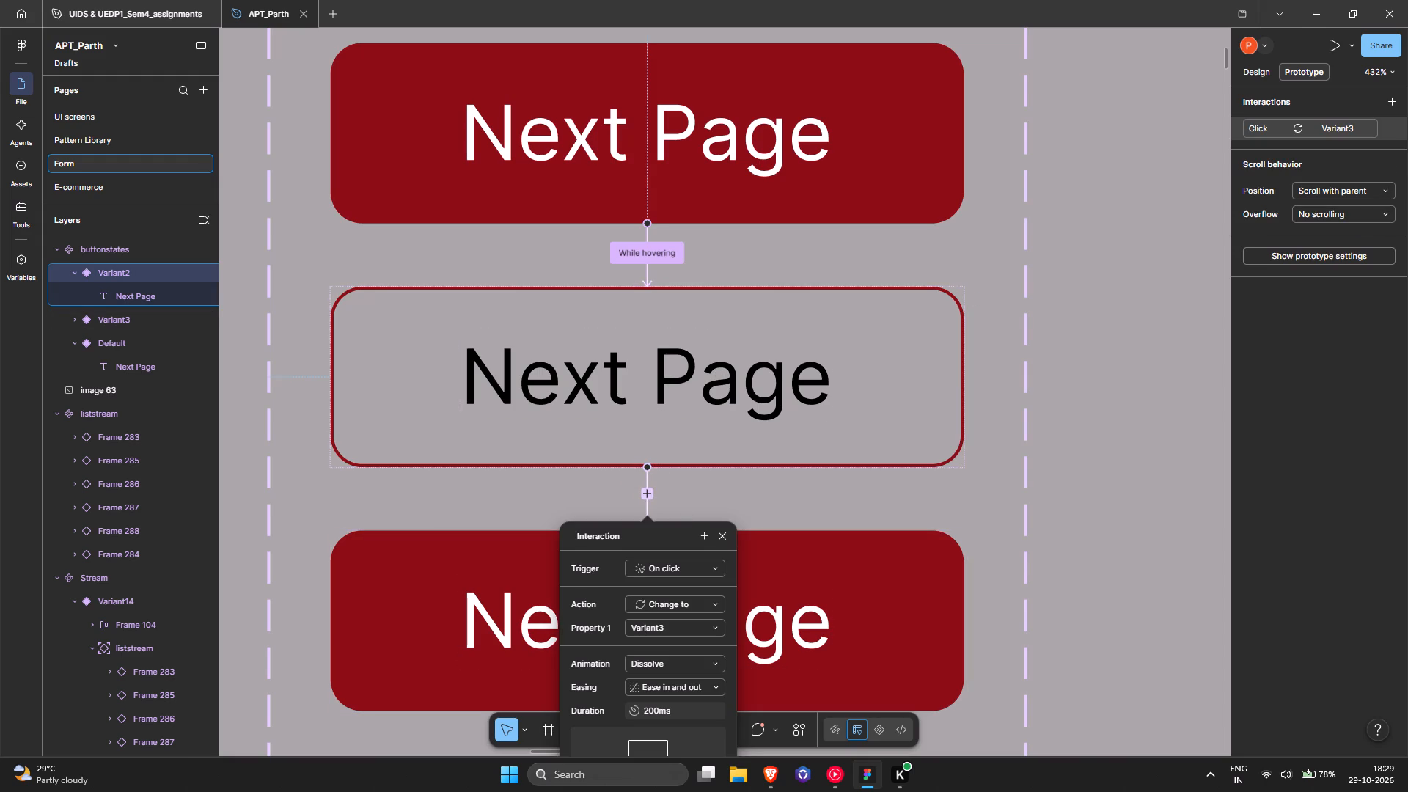
Set the click interaction's animation to Instant, keeping the third variant as its target, and close its settings.
scroll(699, 574, down, 3)
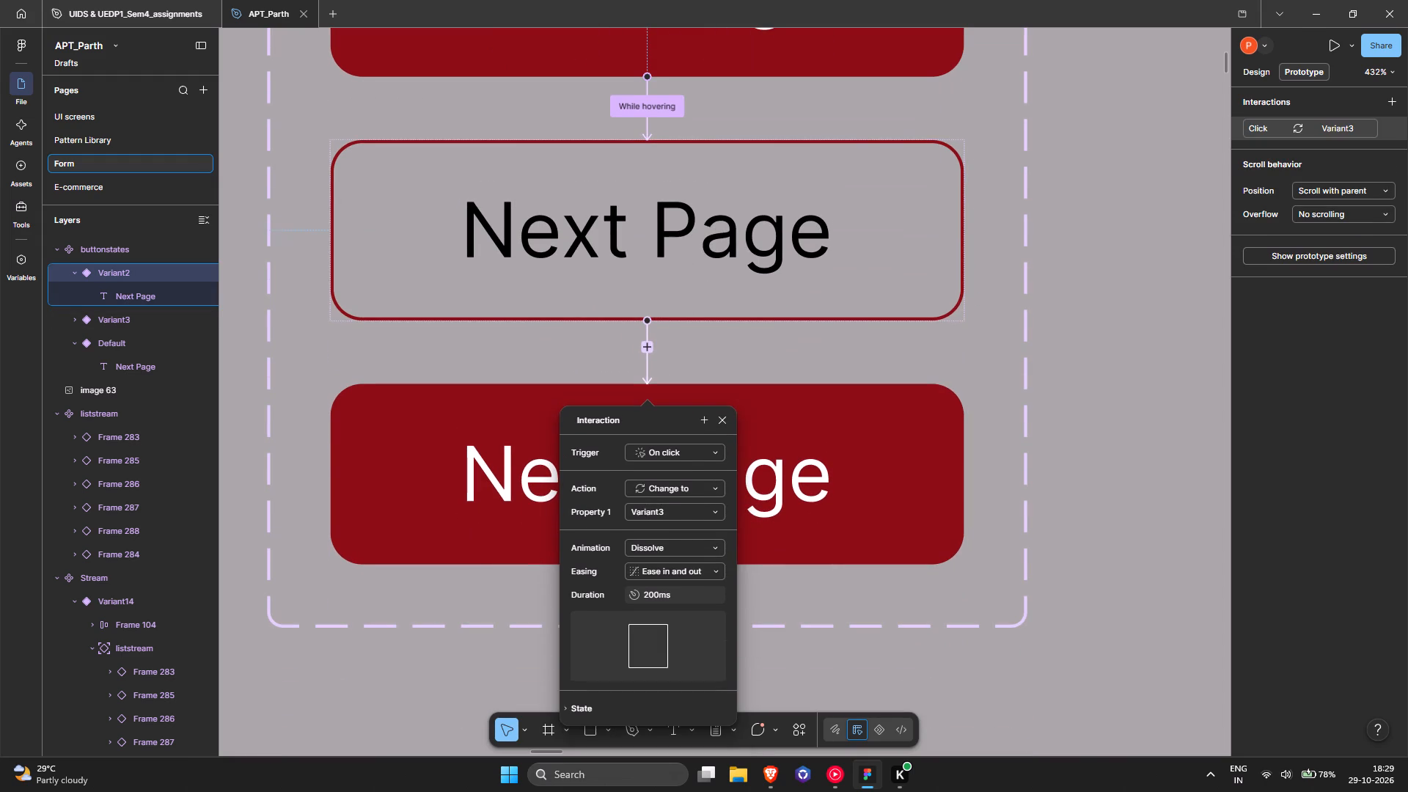
click(688, 546)
click(679, 531)
click(604, 575)
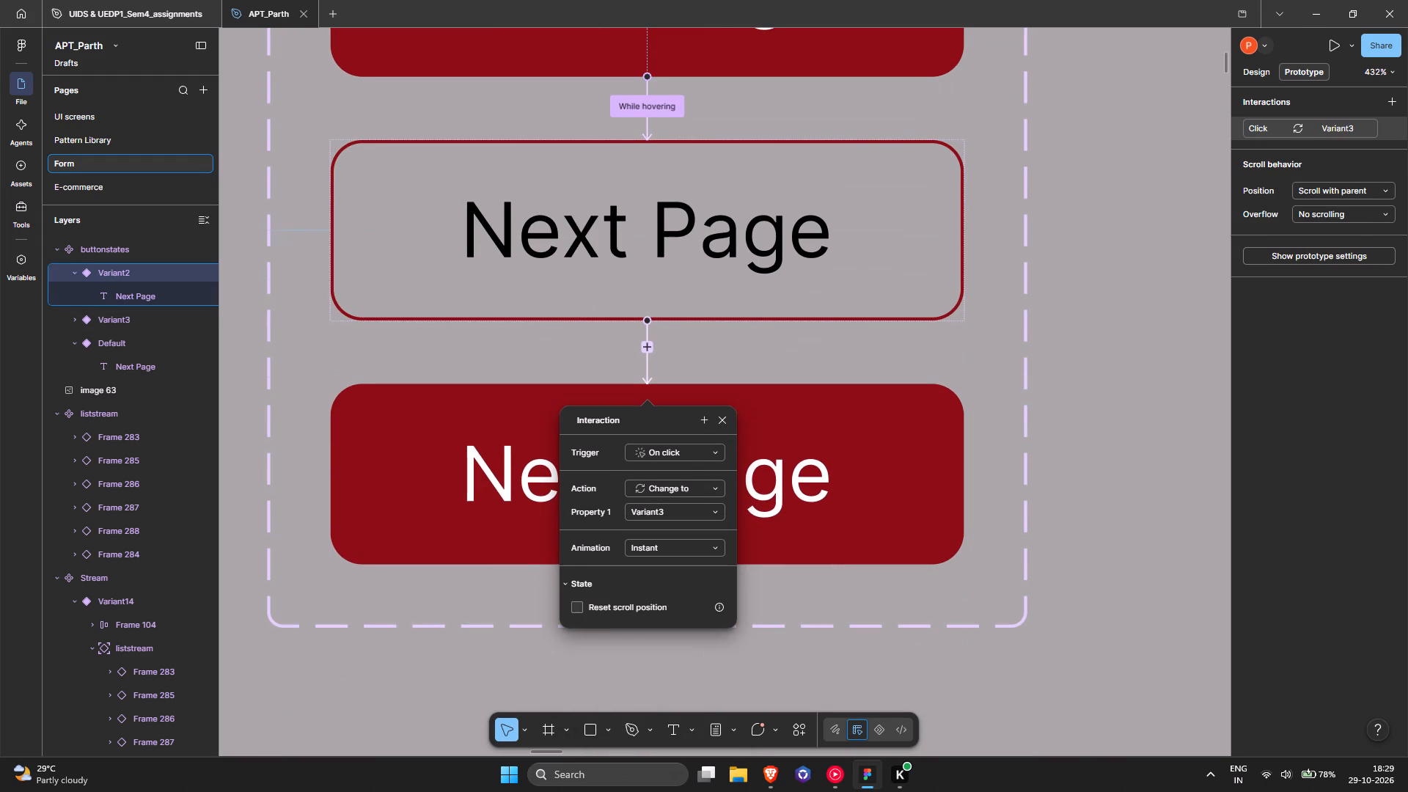
click(602, 538)
click(696, 508)
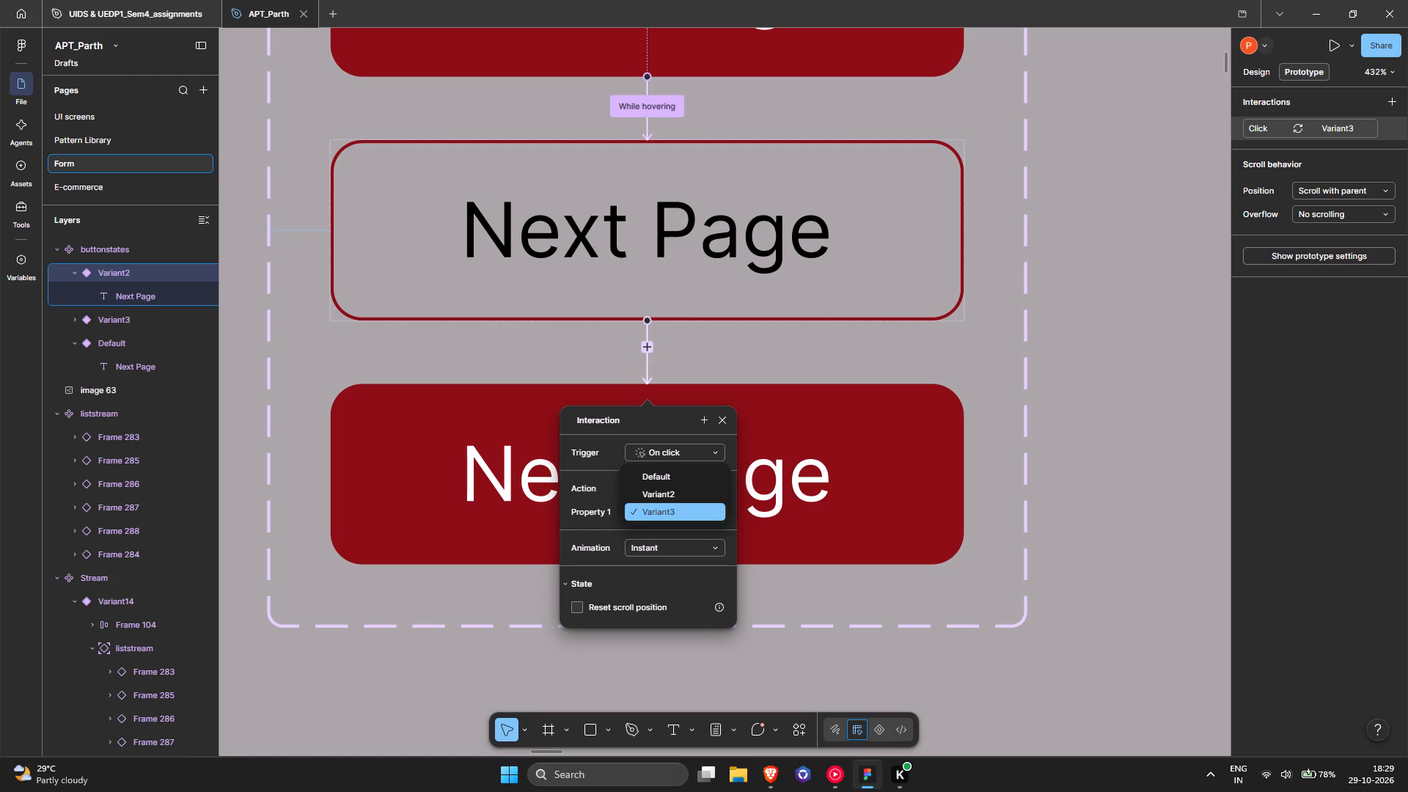
click(696, 508)
click(858, 502)
scroll(866, 502, up, 4)
ctrl+scroll(866, 502, down, 3)
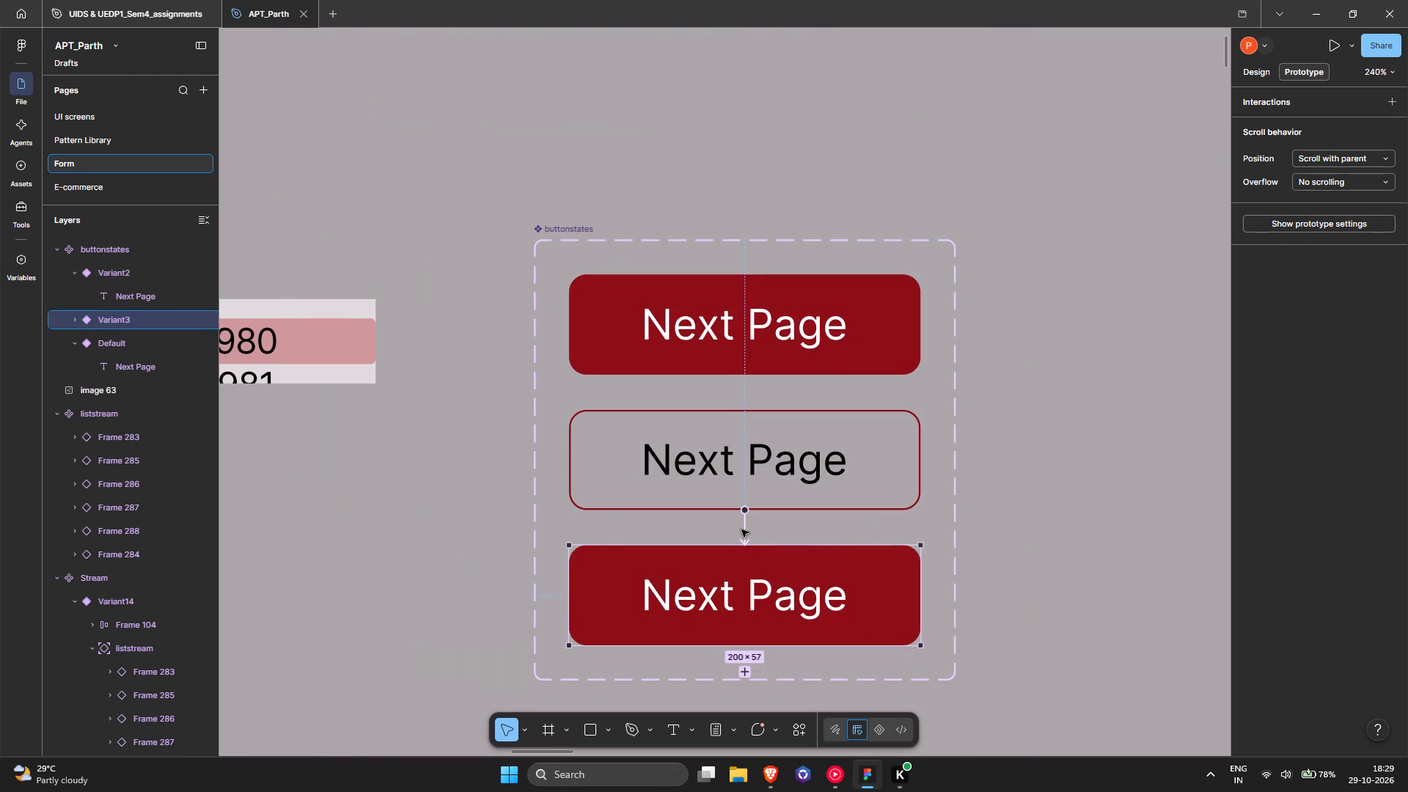
Examine the buttonstates component set and the interaction links between its variants.
ctrl+scroll(741, 529, down, 5)
middle_drag(875, 524, 665, 434)
ctrl+scroll(703, 460, down, 4)
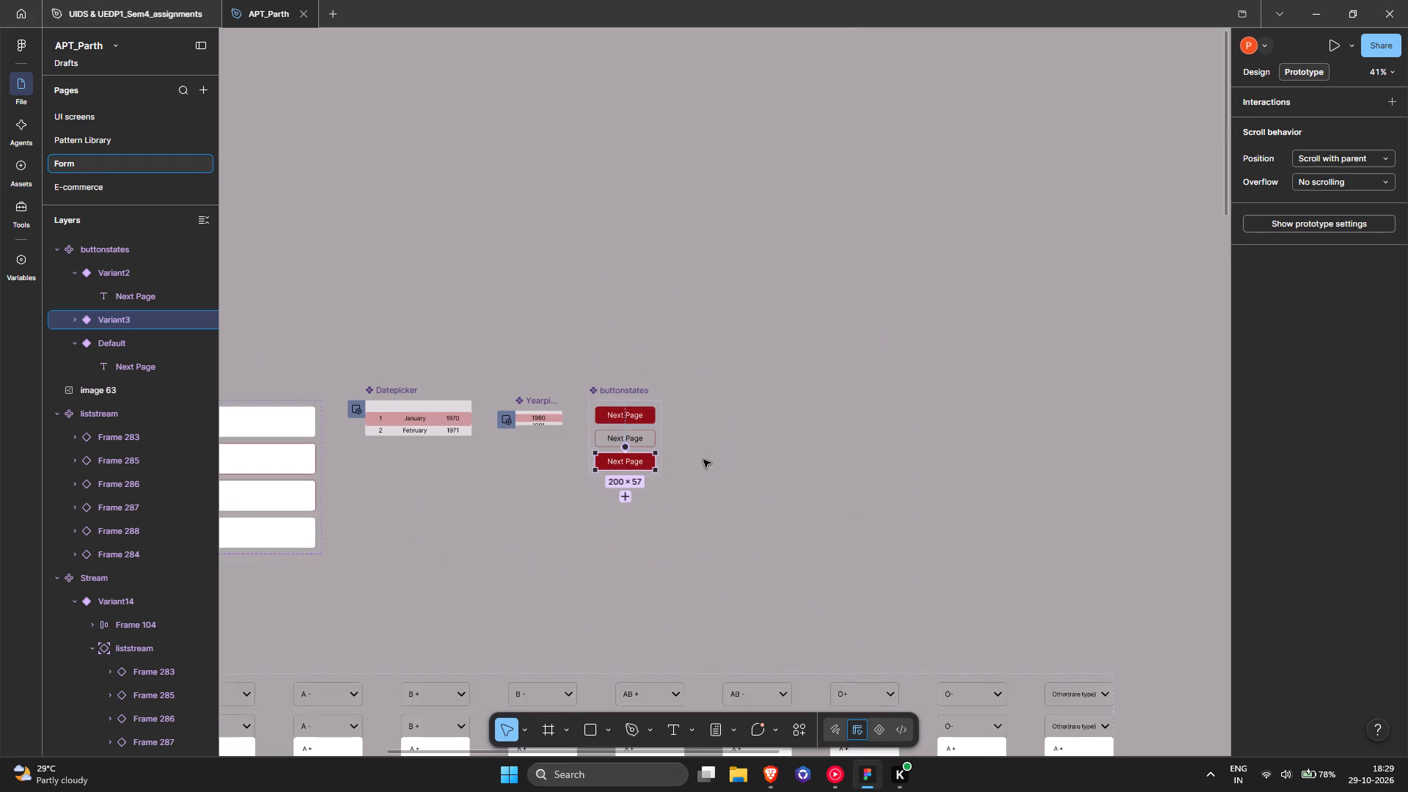
scroll(780, 484, down, 7)
ctrl+scroll(864, 494, down, 5)
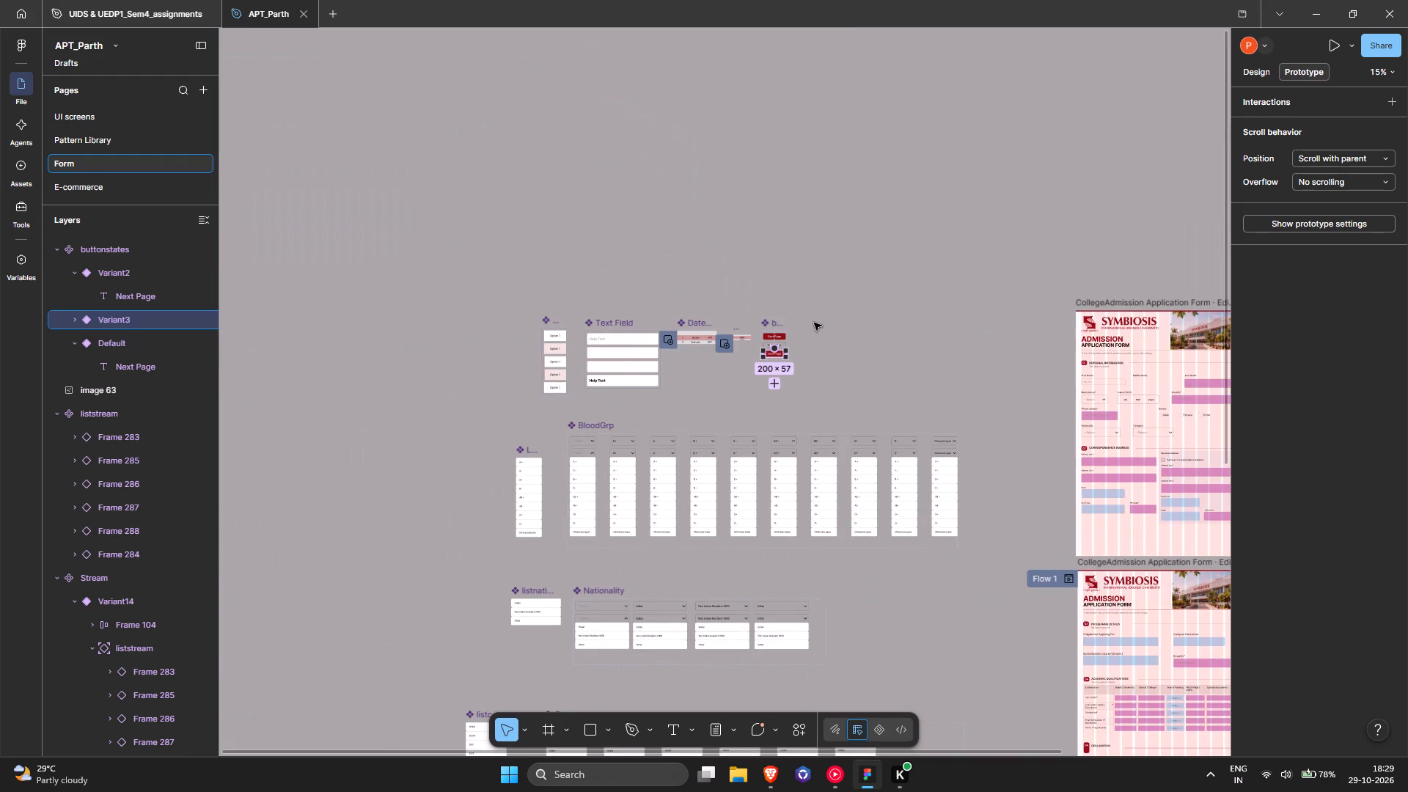
click(814, 323)
ctrl+scroll(802, 355, up, 9)
scroll(788, 398, up, 4)
ctrl+scroll(788, 399, up, 4)
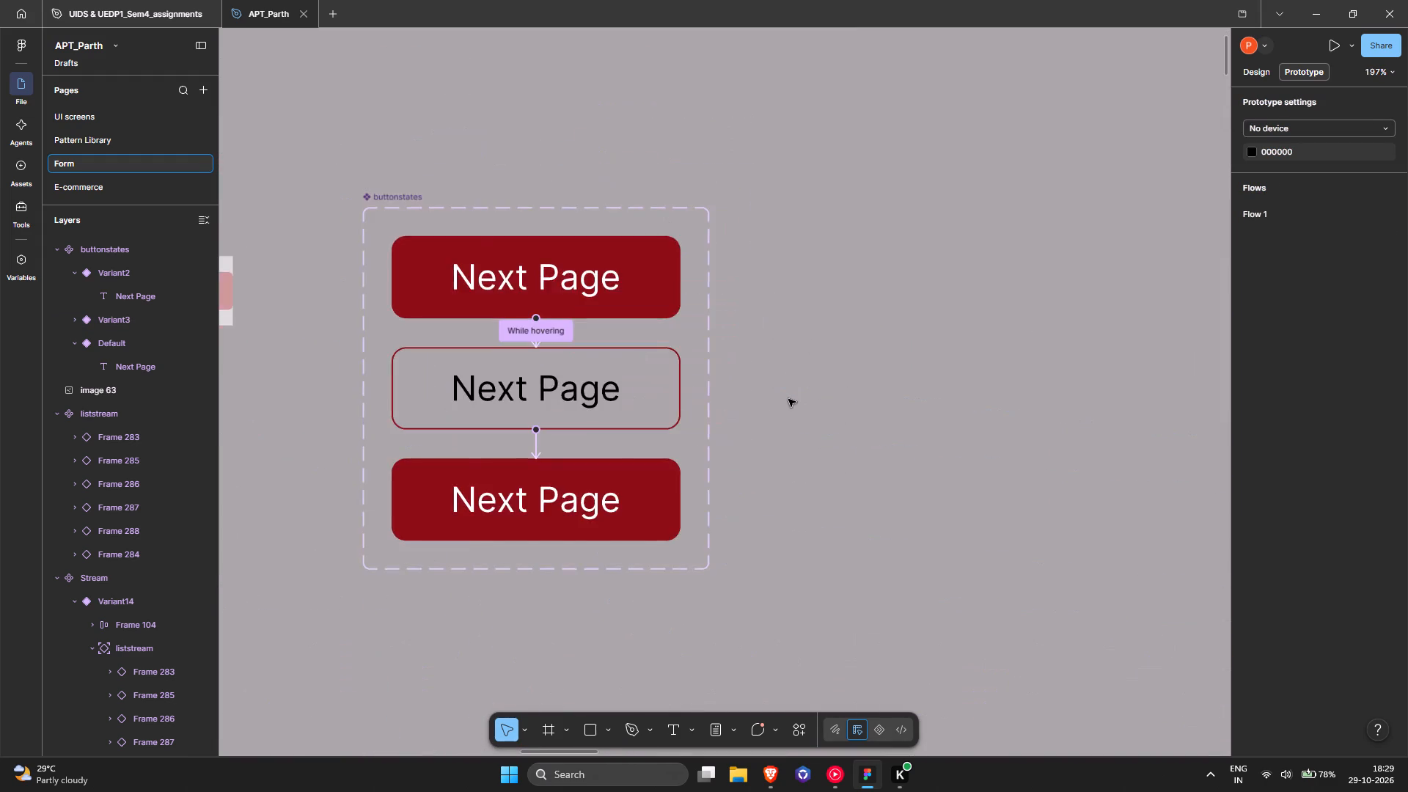
ctrl+scroll(788, 399, down, 2)
middle_drag(788, 399, 742, 403)
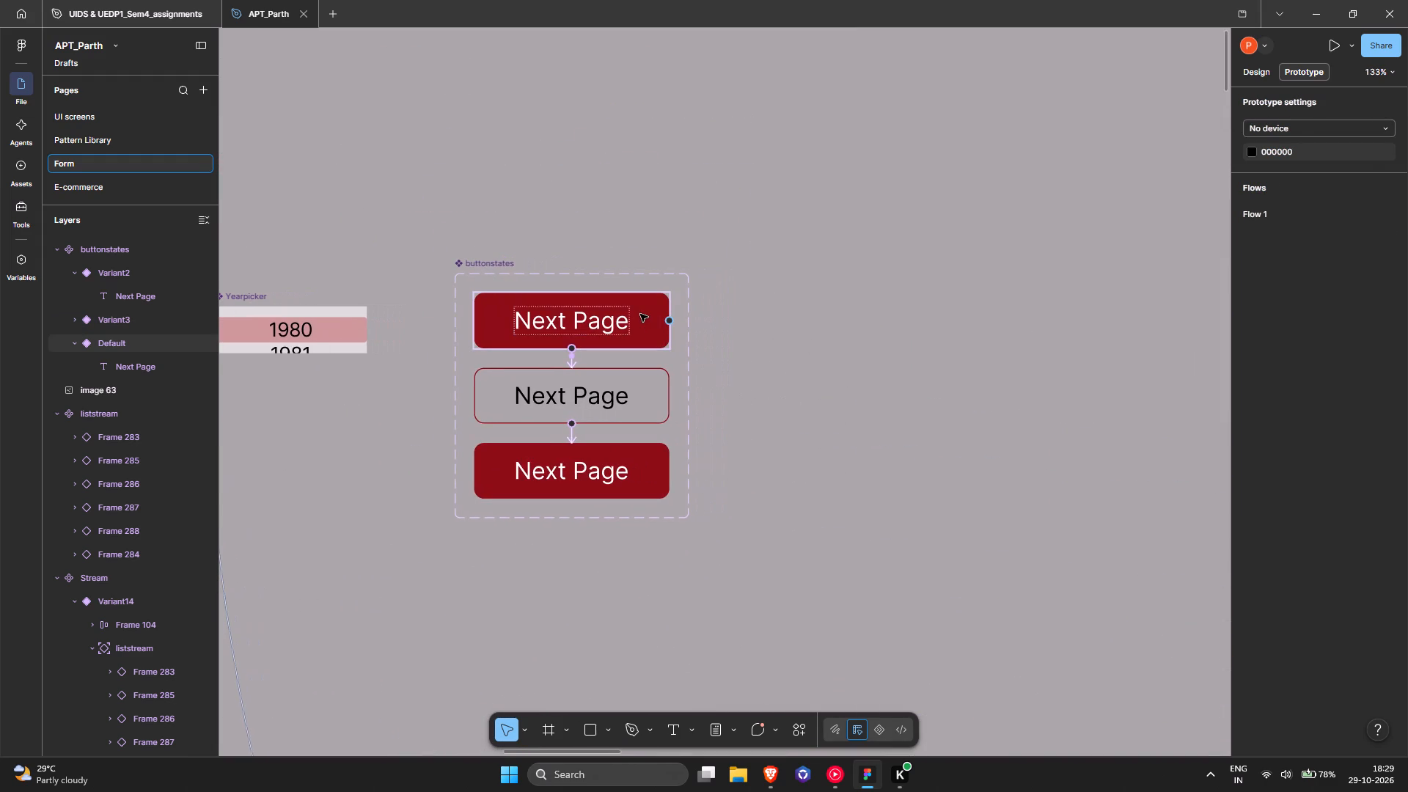
Place a copy of the default Next Page button below the Permanent Address block on the first form page, flush with the last layout column's edge.
click(648, 309)
key(ctrl+c)
ctrl+scroll(648, 309, down, 7)
middle_drag(891, 375, 837, 377)
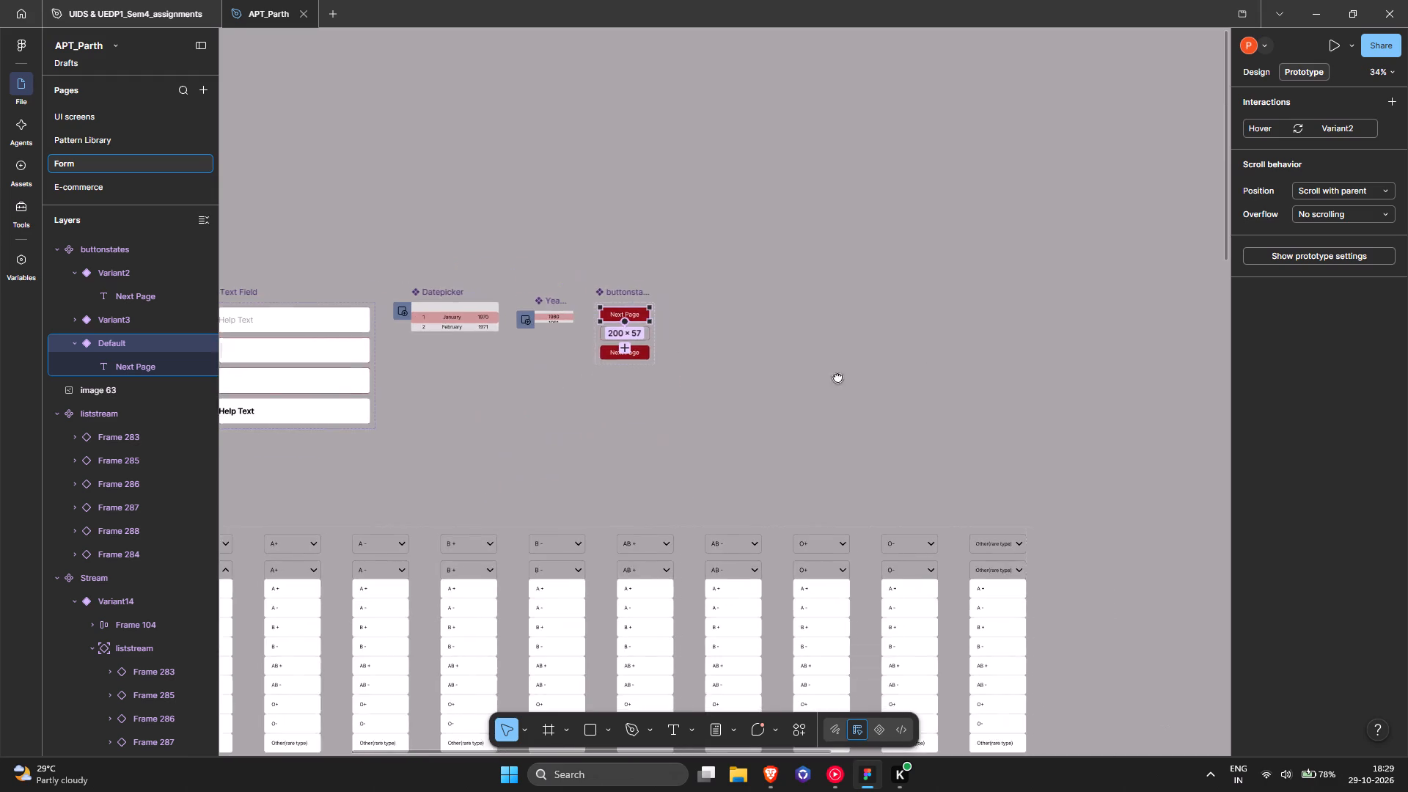
middle_drag(837, 377, 287, 341)
middle_drag(873, 513, 630, 240)
middle_drag(650, 304, 789, 535)
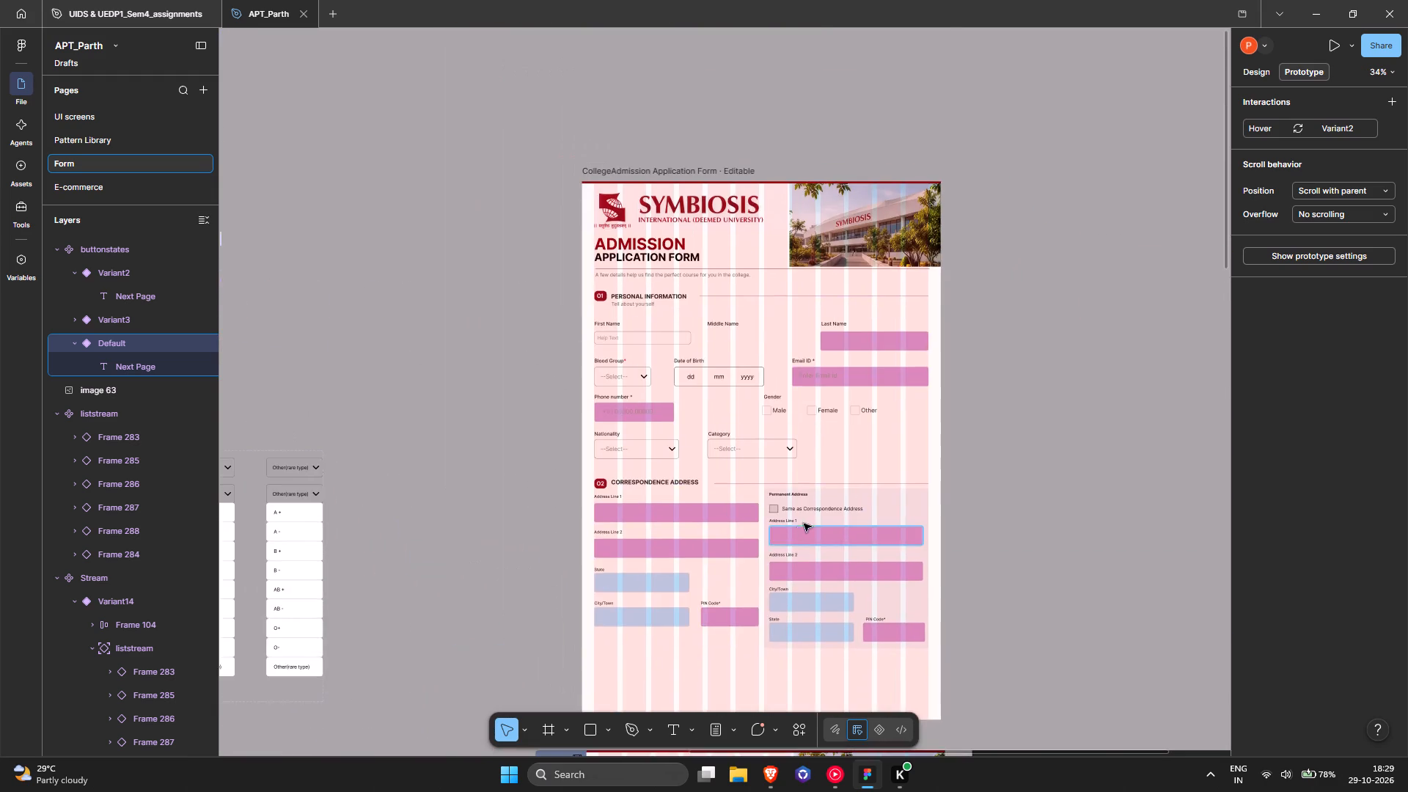
scroll(821, 521, down, 5)
ctrl+scroll(913, 439, up, 5)
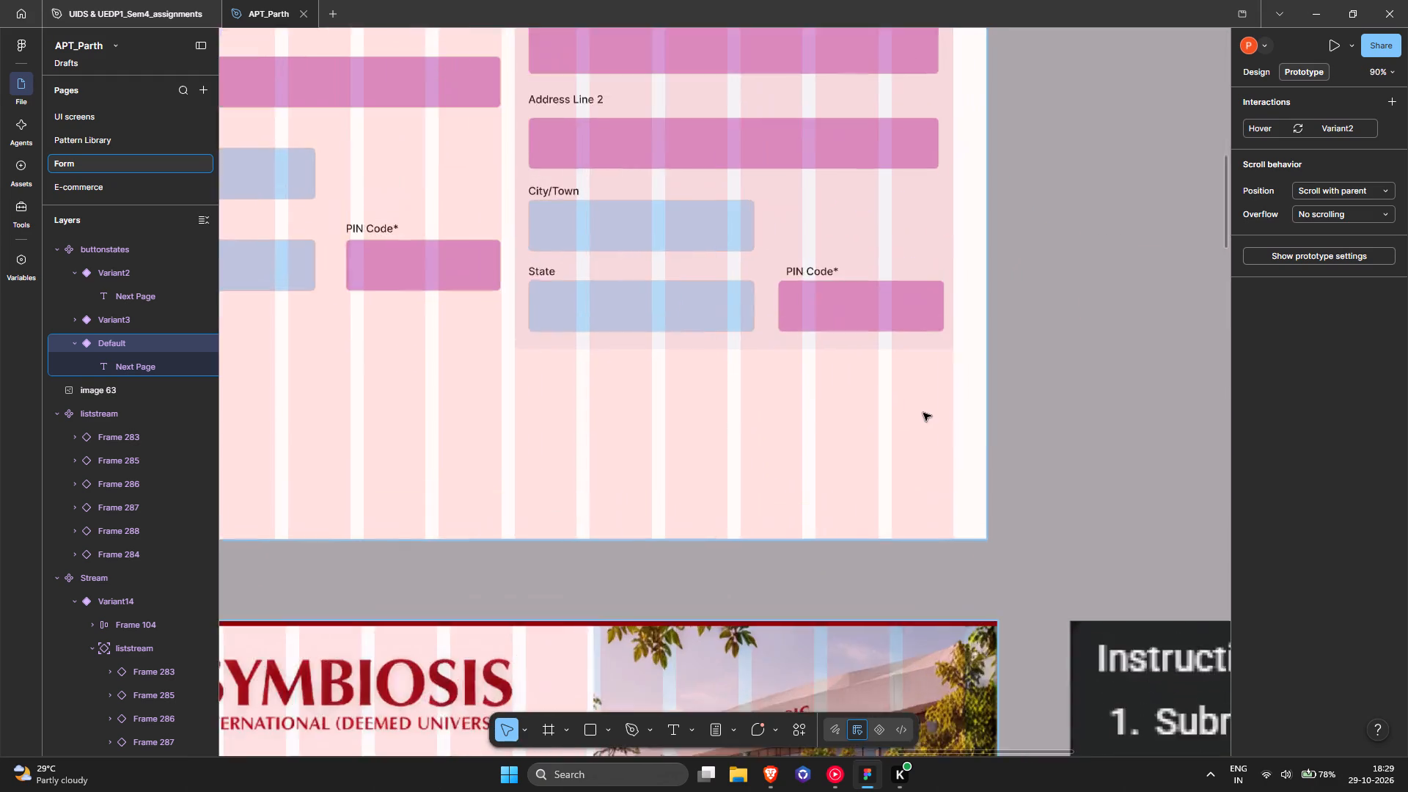
ctrl+scroll(923, 413, up, 4)
key(ctrl+v)
drag(760, 381, 874, 380)
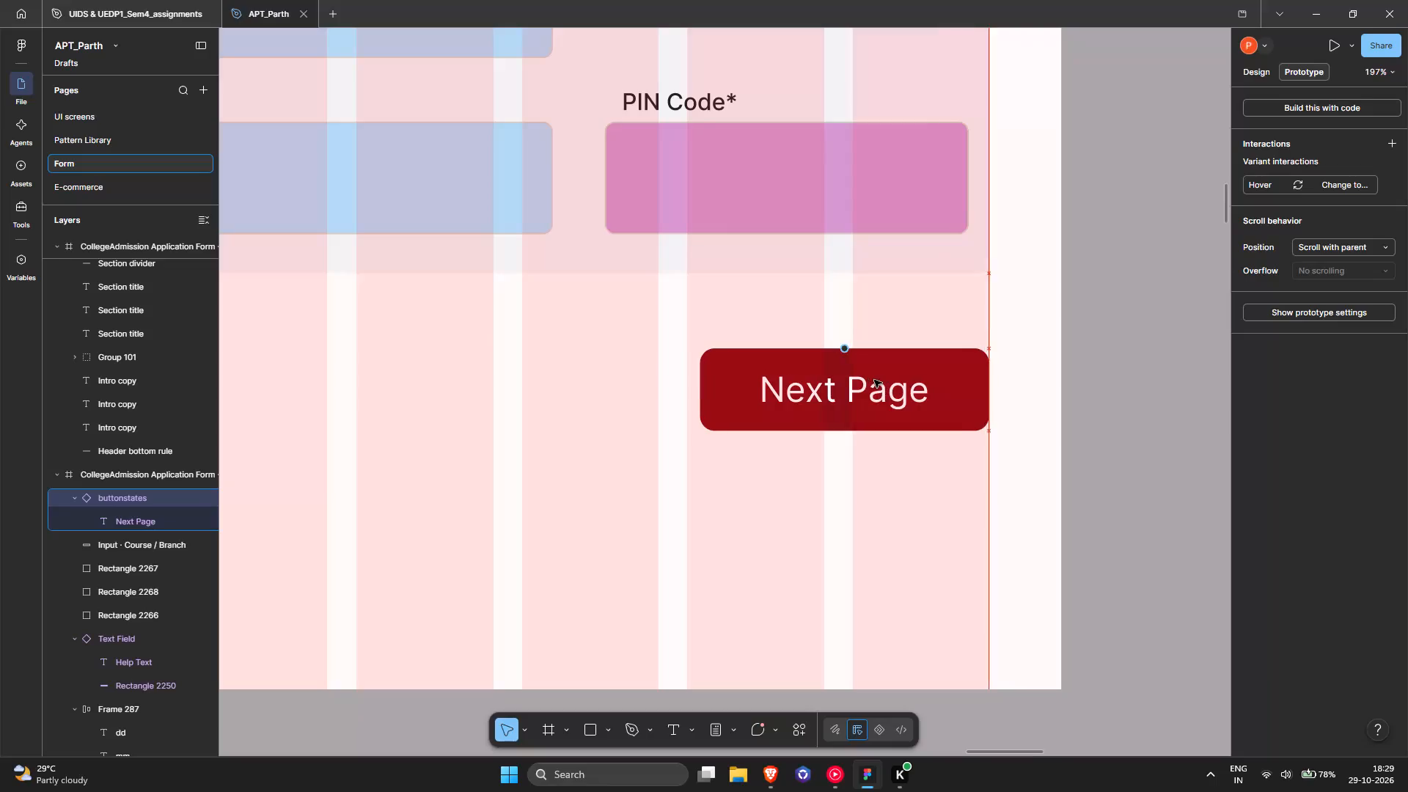
drag(874, 380, 881, 400)
Add a text label reading "Page 1 of 2" beside the Next Page button on the form.
ctrl+scroll(881, 400, down, 7)
middle_drag(804, 400, 869, 383)
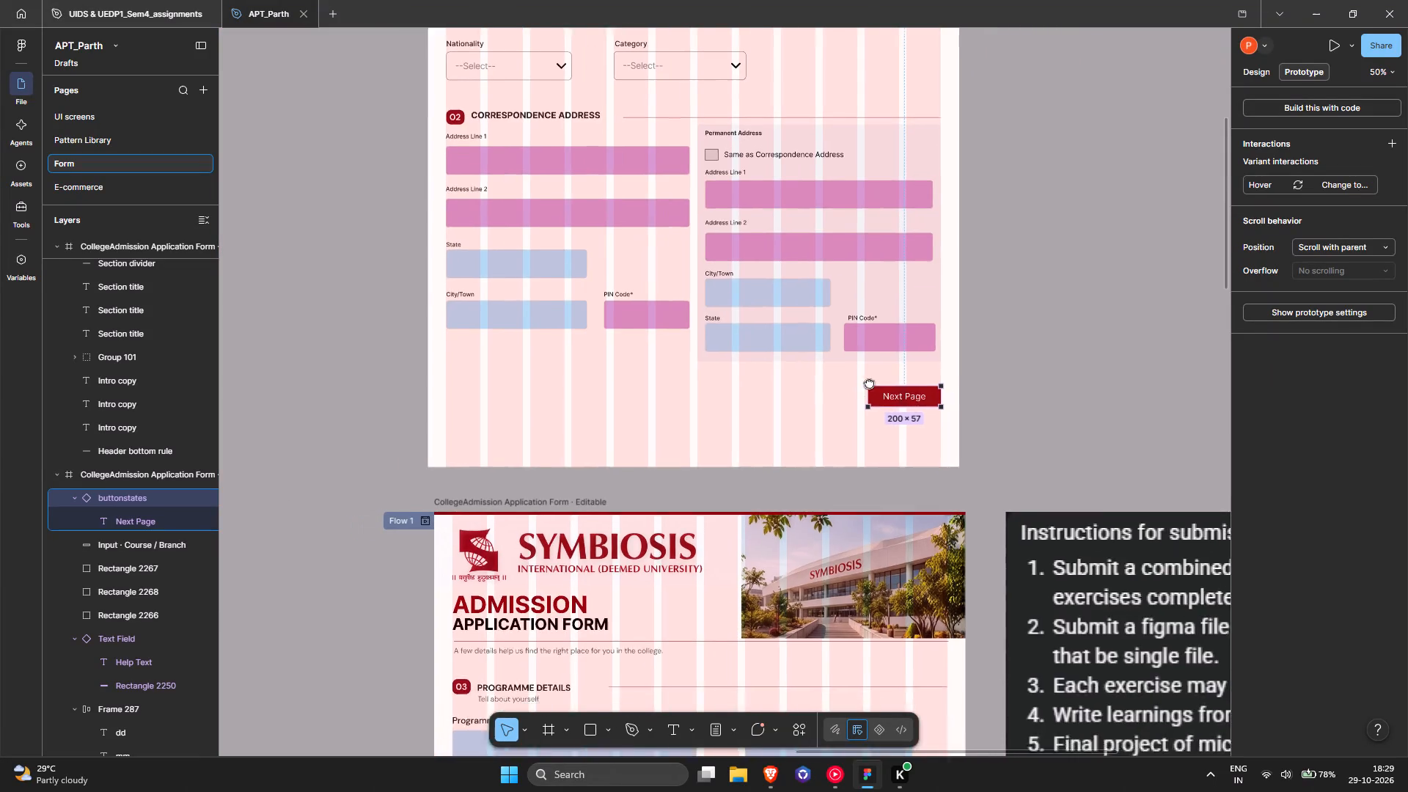
middle_drag(869, 383, 905, 378)
scroll(901, 378, up, 1)
ctrl+scroll(906, 395, up, 5)
click(910, 407)
key(t)
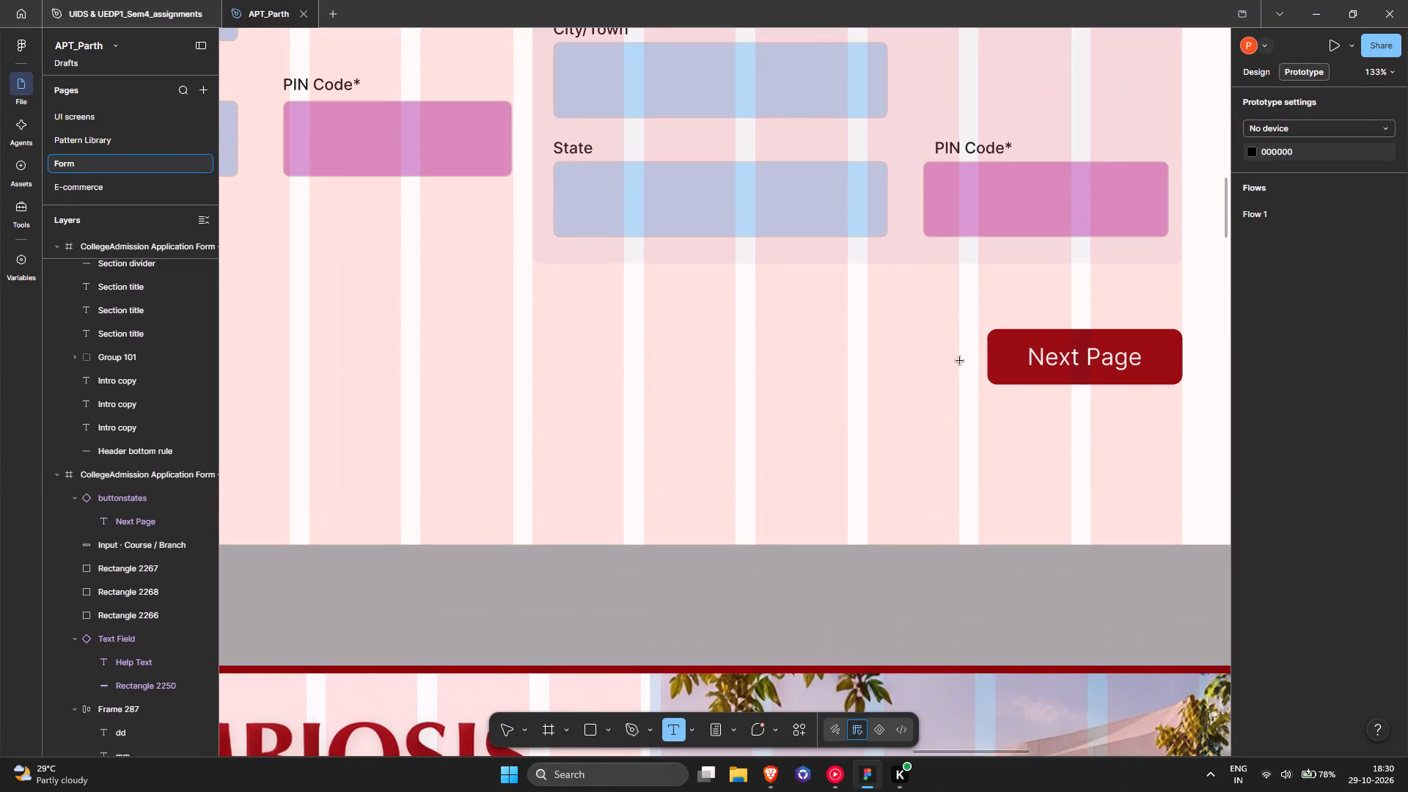
drag(976, 346, 836, 378)
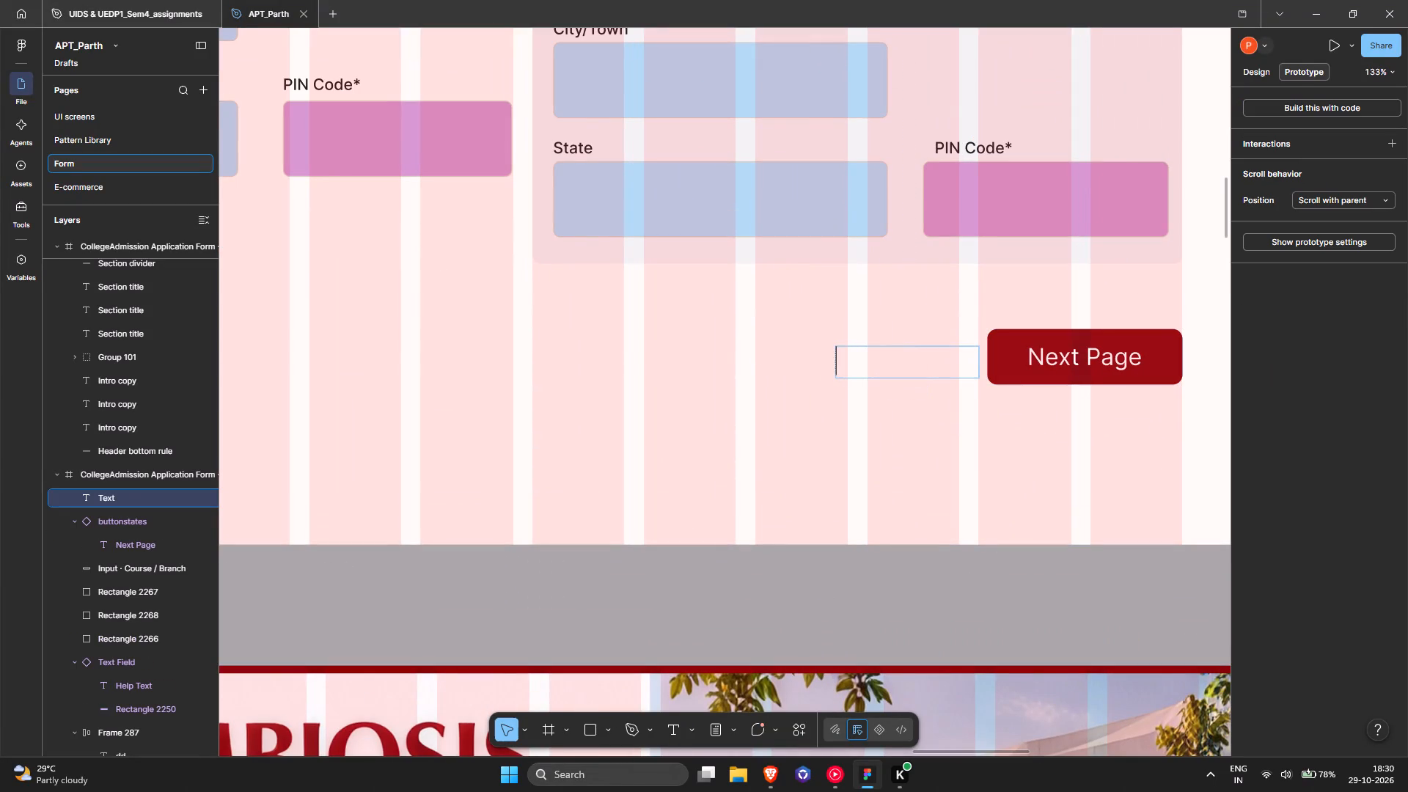
text(Page 1 o)
key(space)
key(BackSpace)
text(f 1)
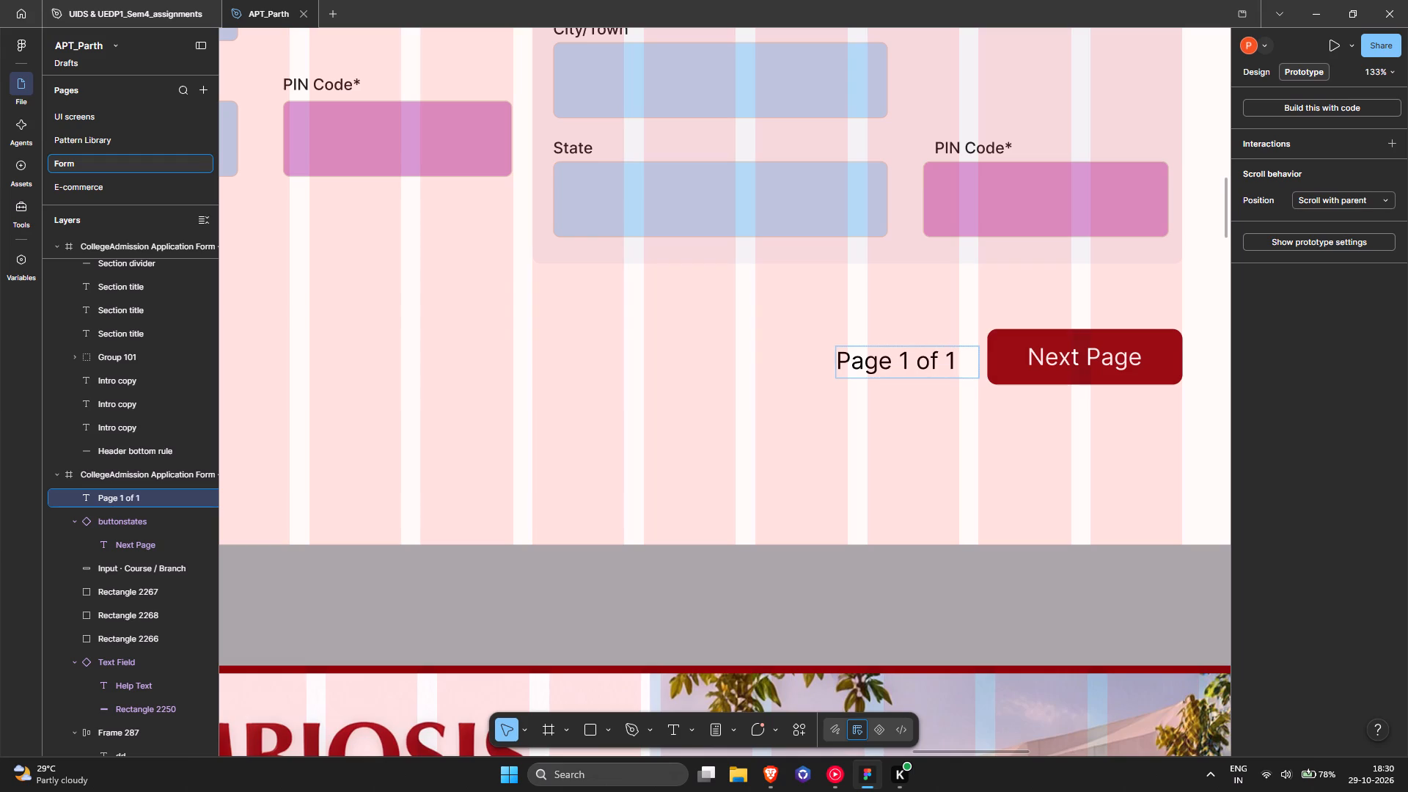
key(BackSpace)
key(2)
Set the Page 1 of 2 label's fill to grey 8B8B8B and its font size to 16.
key(ctrl+a)
key(ctrl+q)
click(1248, 69)
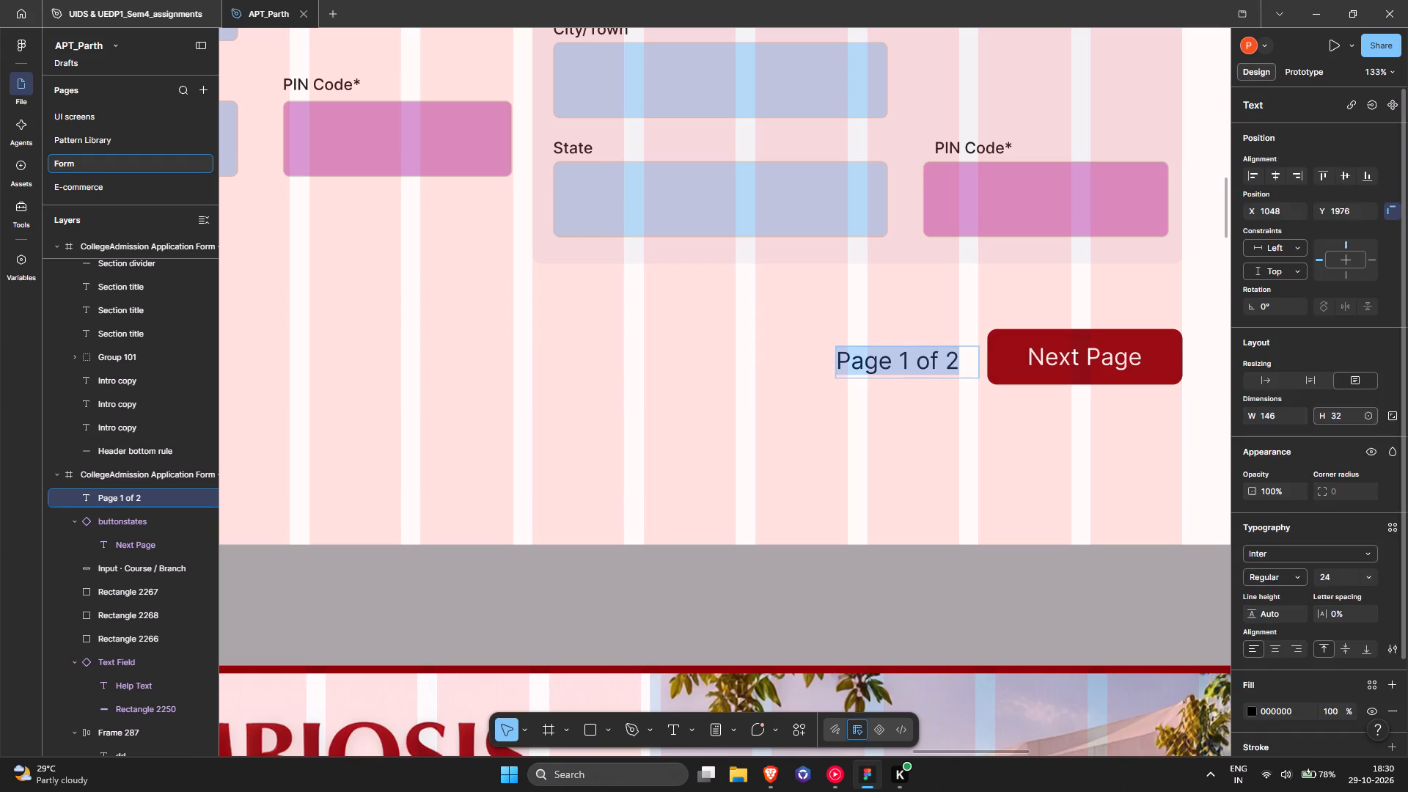
scroll(1308, 582, down, 5)
click(1256, 598)
click(1255, 611)
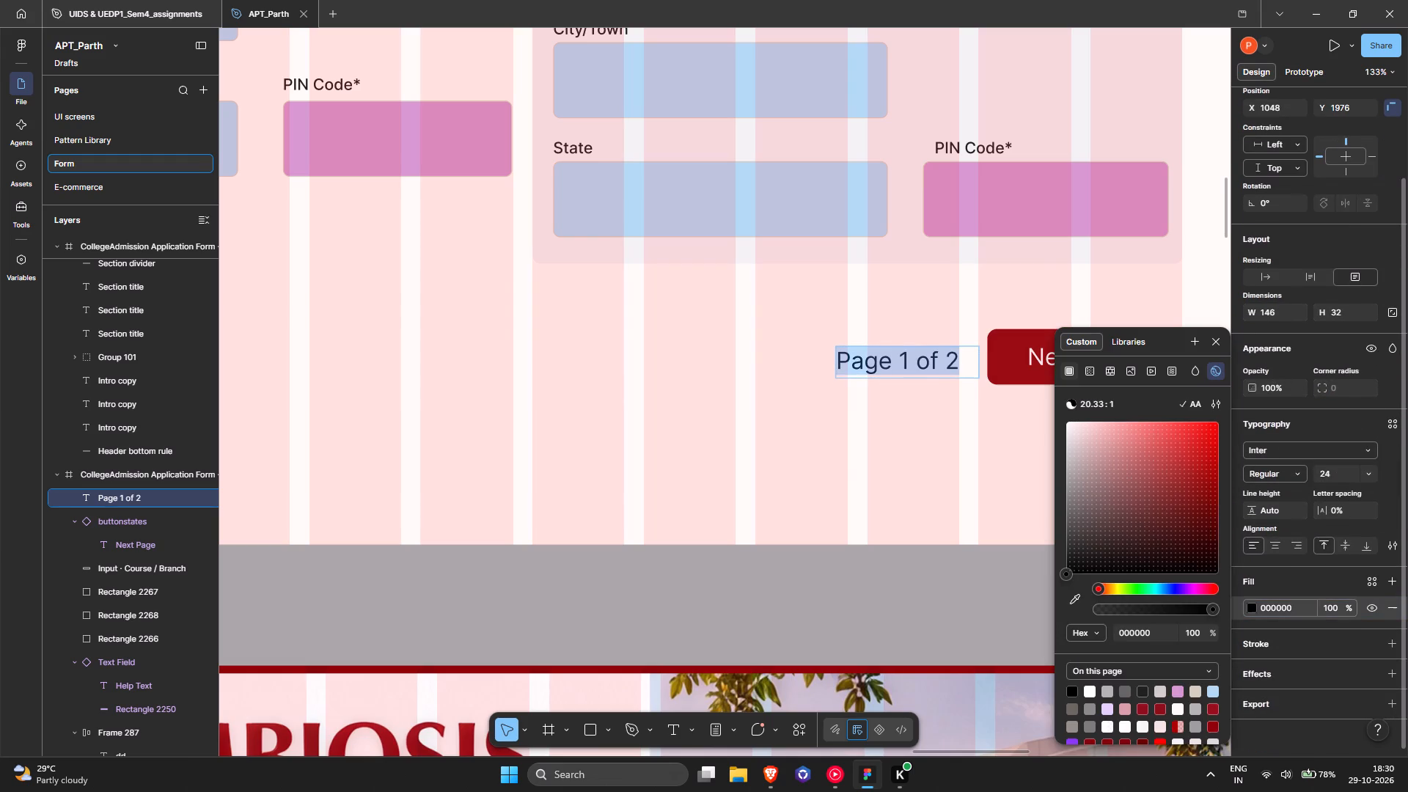
drag(1062, 570, 1054, 491)
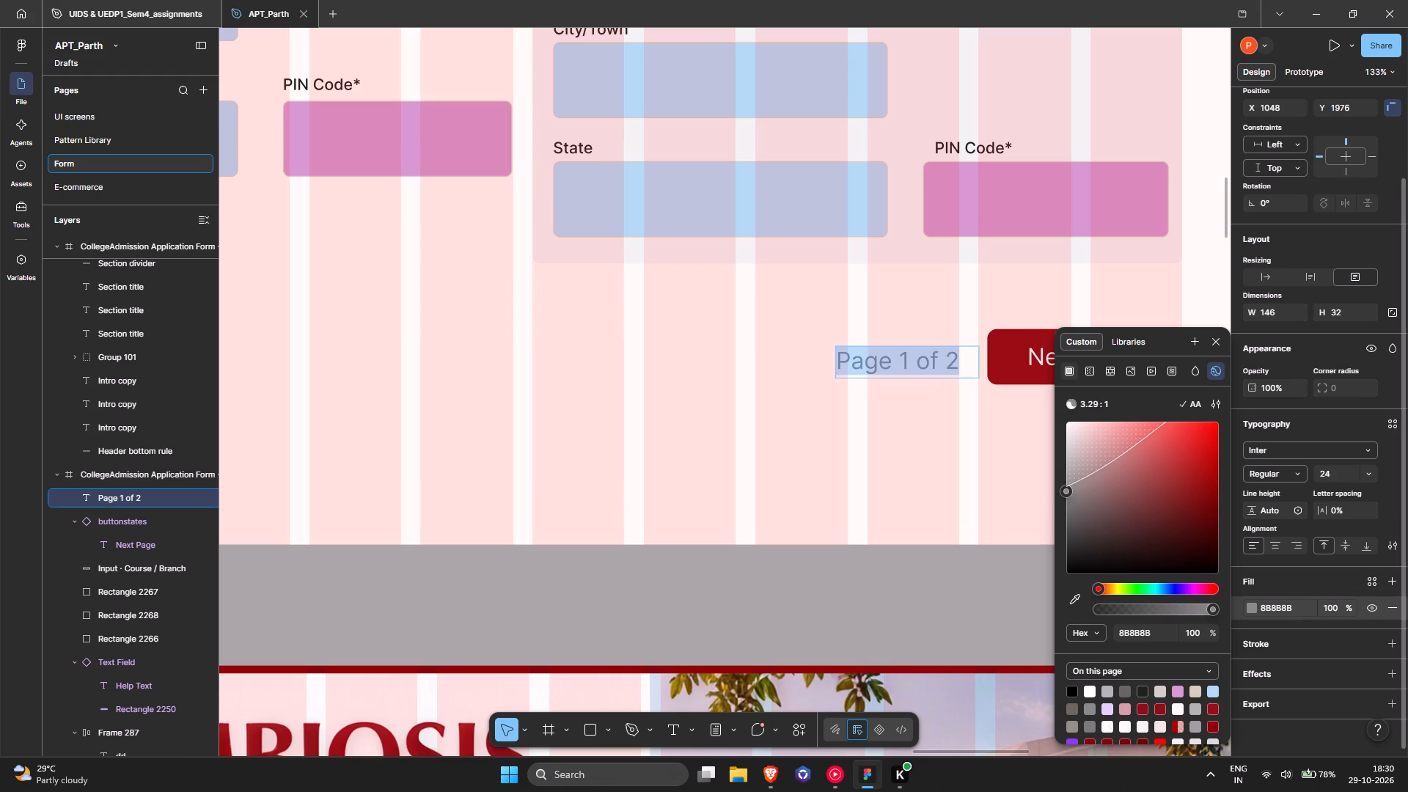
click(1370, 477)
click(1352, 444)
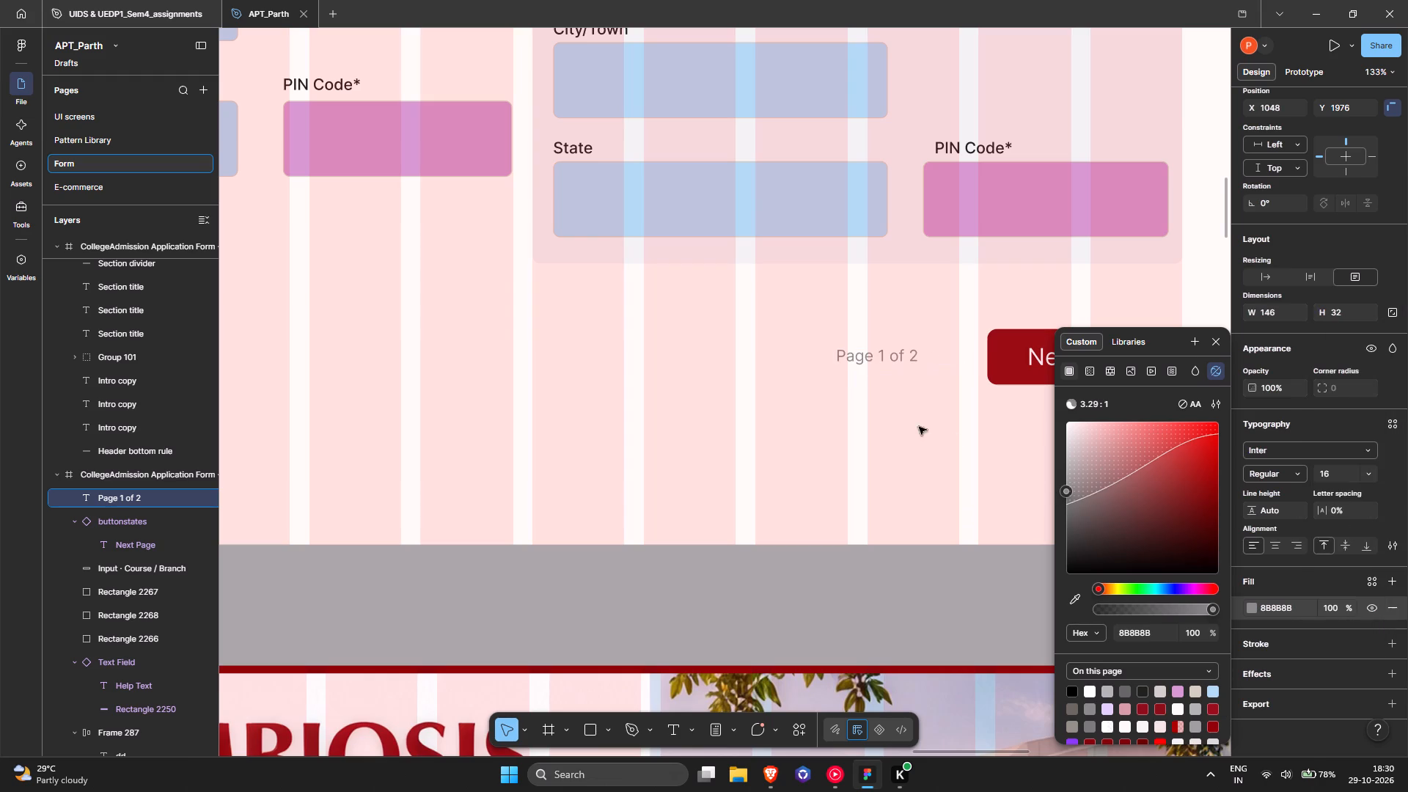
Shrink the Page 1 of 2 text box to 85 wide and set its resizing to auto height.
middle_drag(988, 435, 811, 444)
click(811, 444)
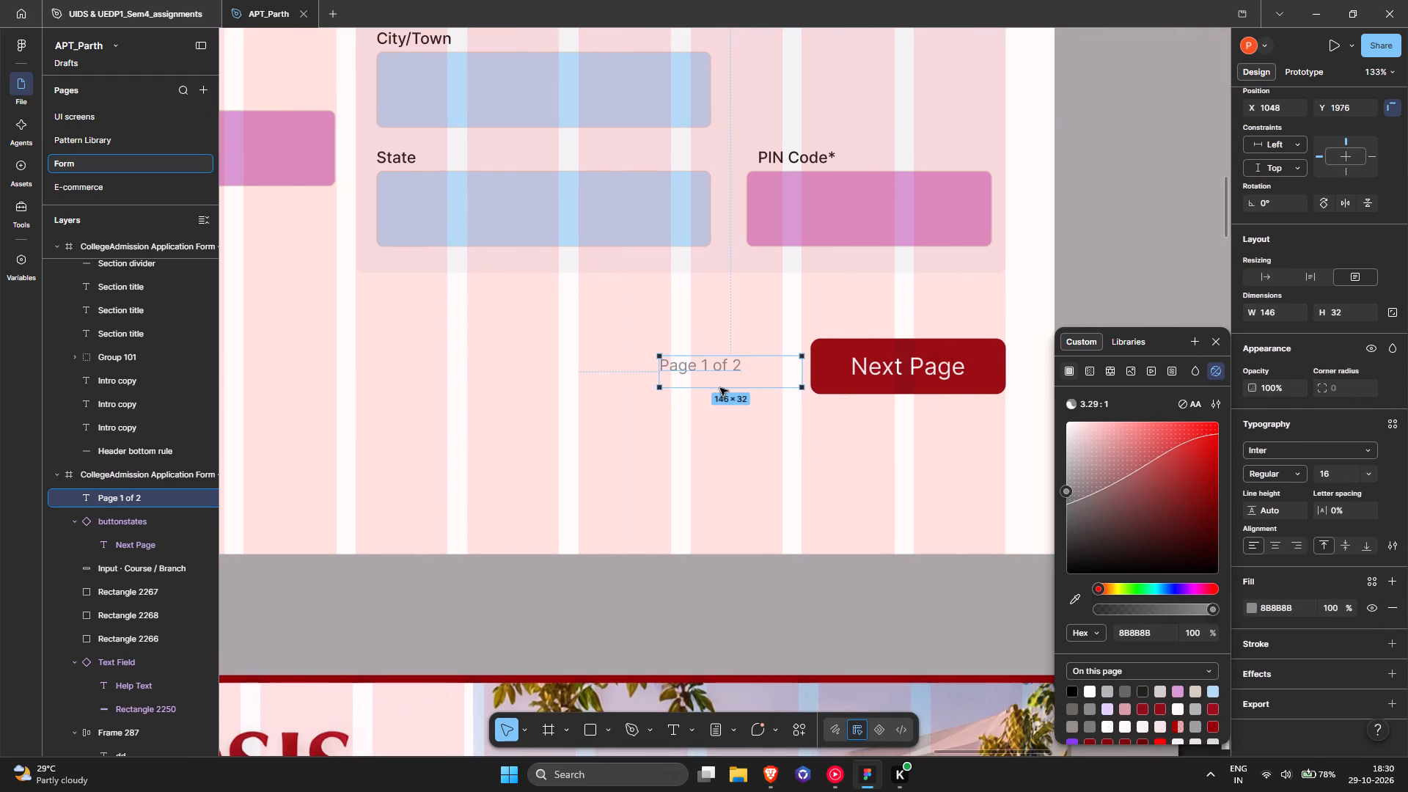
drag(659, 374, 708, 375)
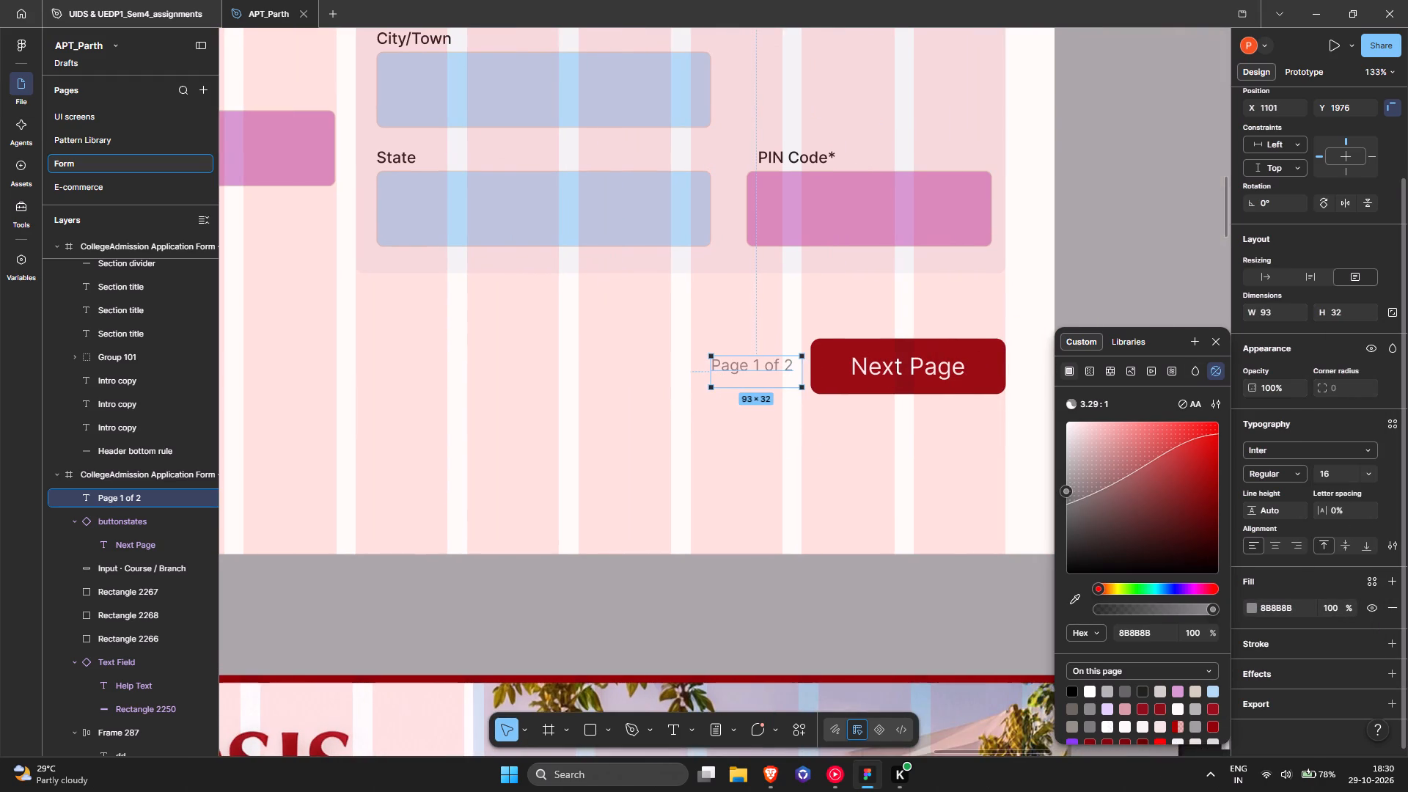
click(1264, 277)
click(1360, 271)
click(1326, 279)
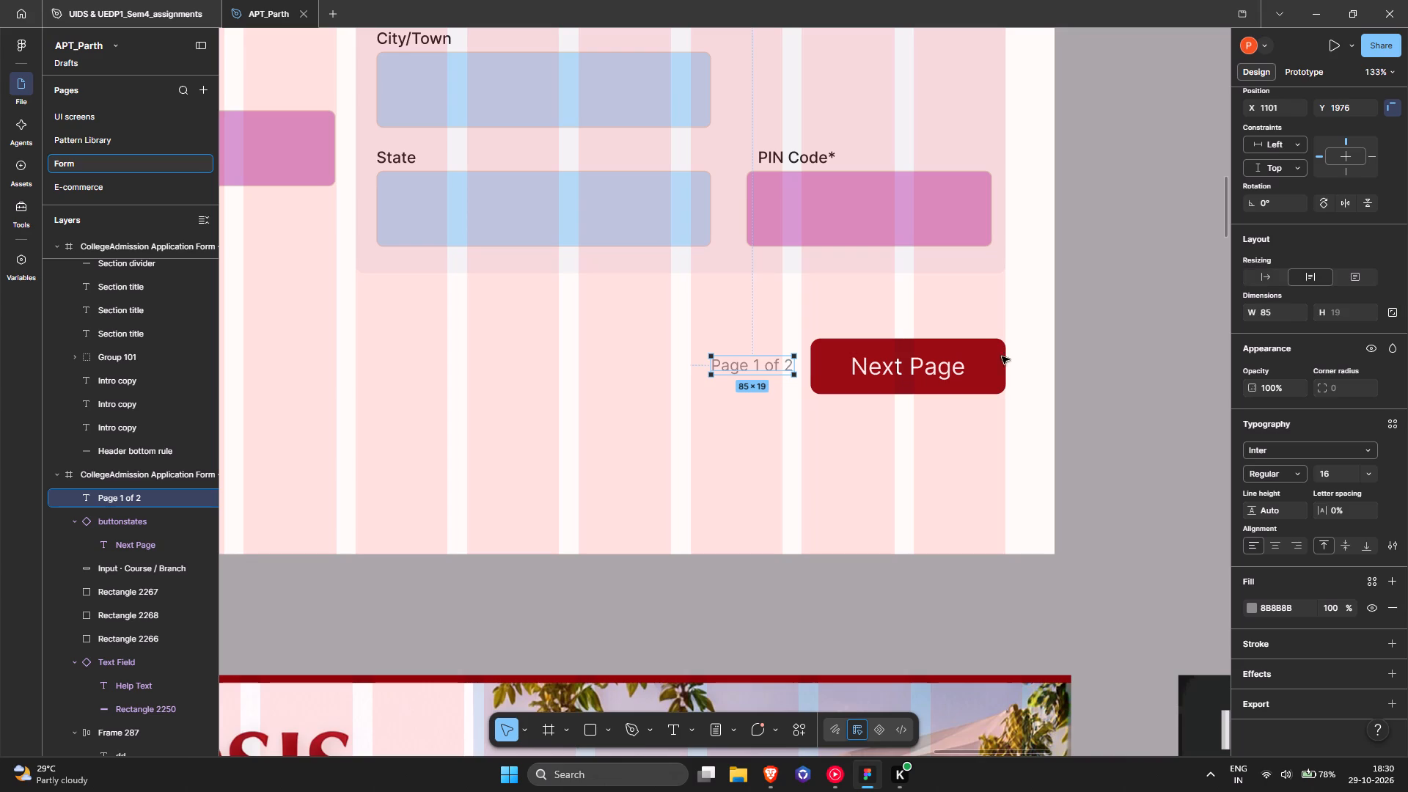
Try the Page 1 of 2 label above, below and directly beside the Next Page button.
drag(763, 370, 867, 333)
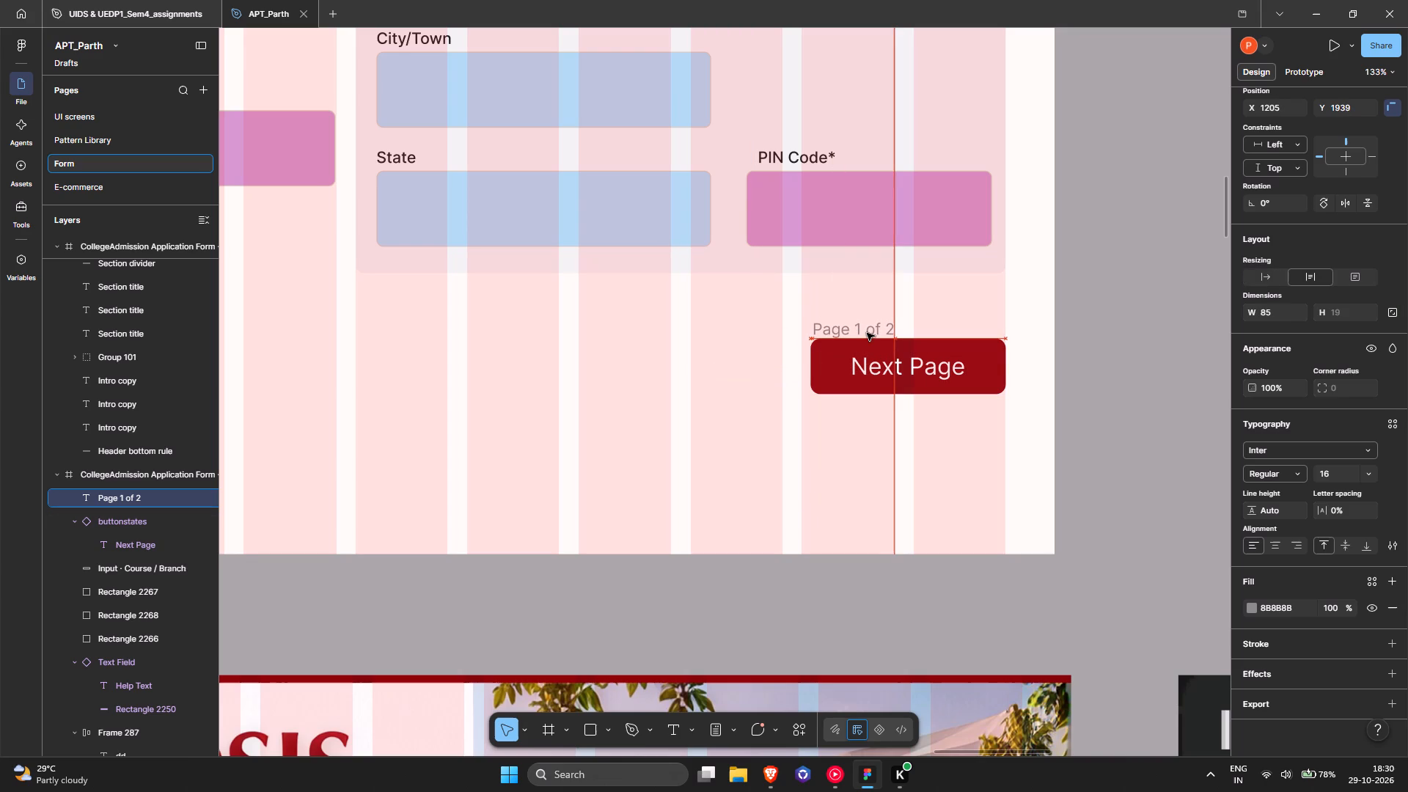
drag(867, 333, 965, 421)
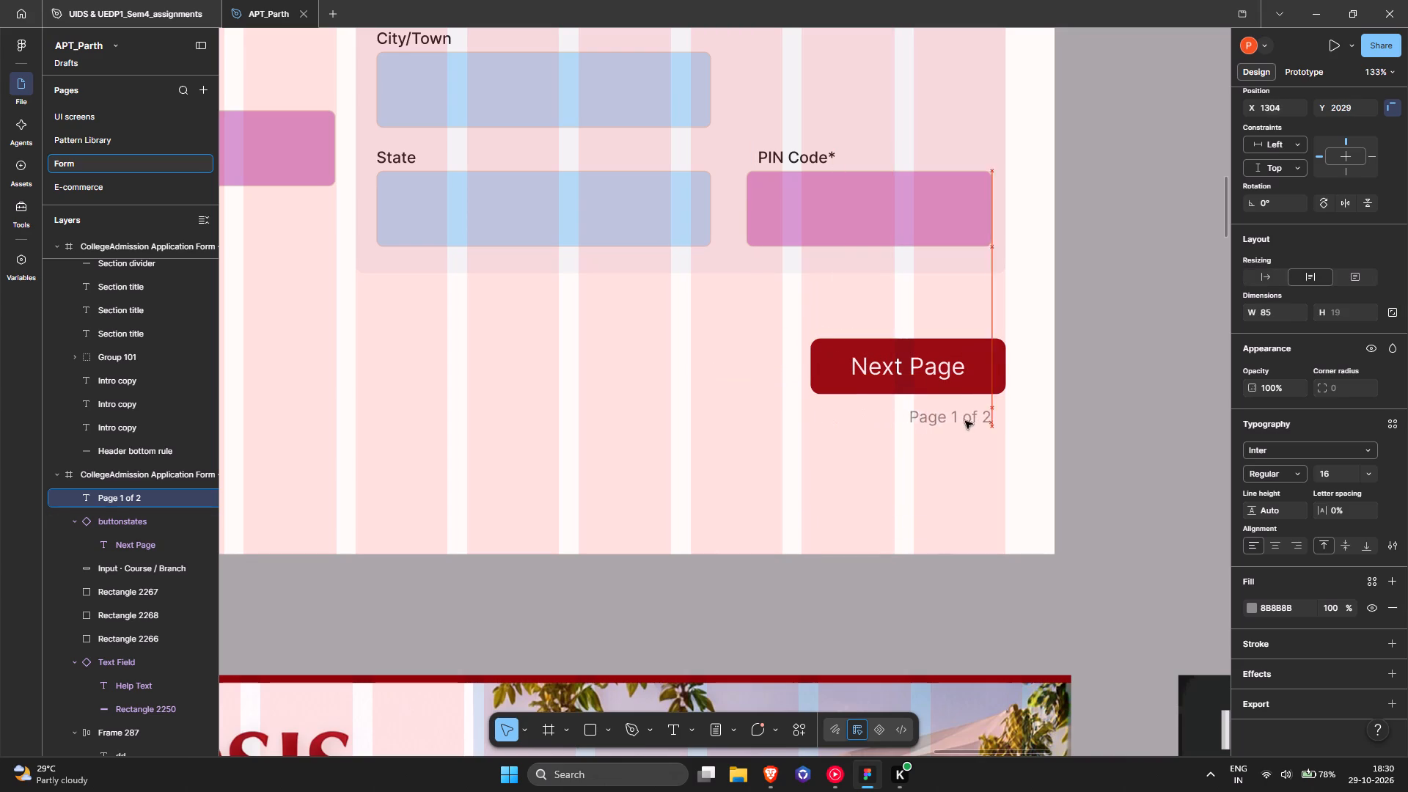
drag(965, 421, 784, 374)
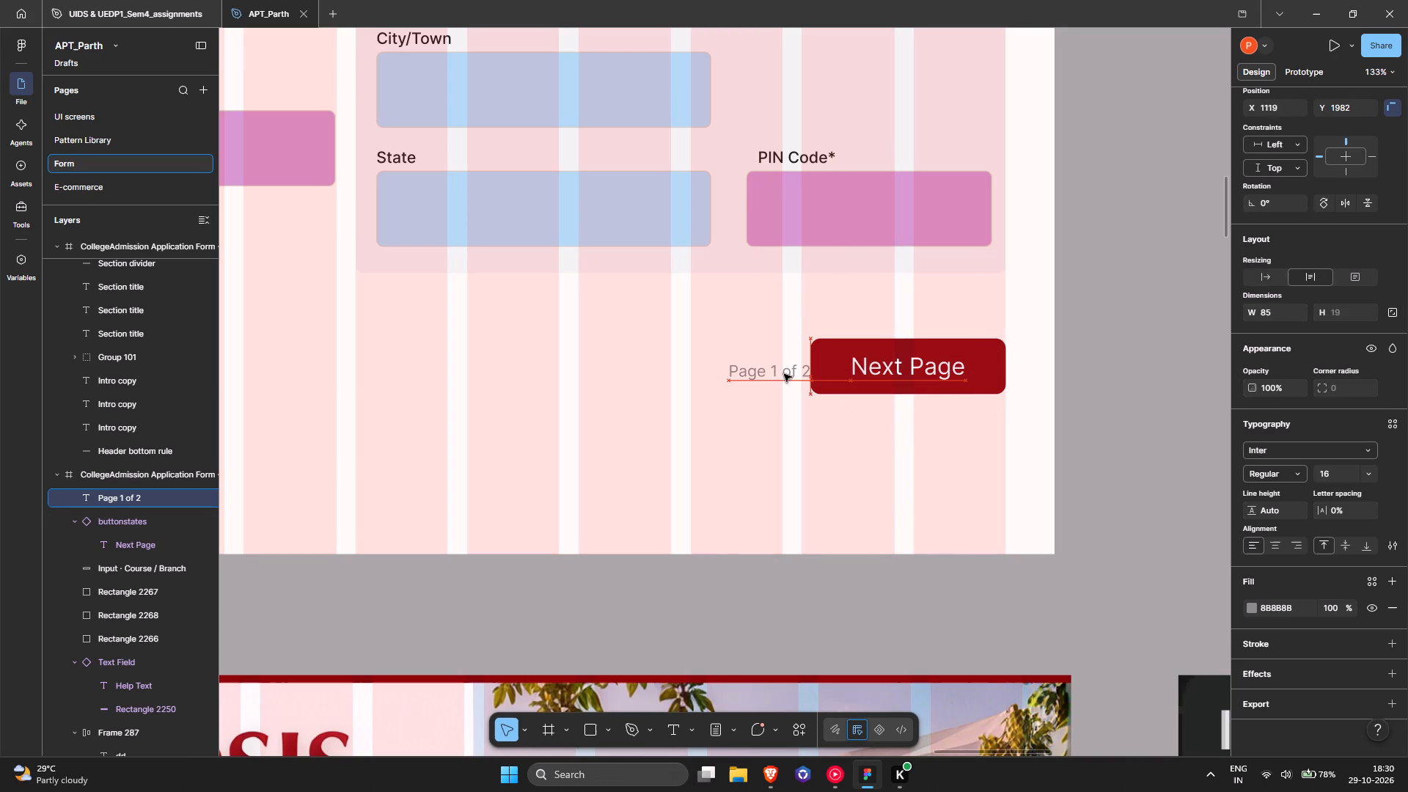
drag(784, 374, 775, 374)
Move the Next Page button and Page 1 of 2 label down slightly together and align their vertical centres.
drag(981, 404, 725, 355)
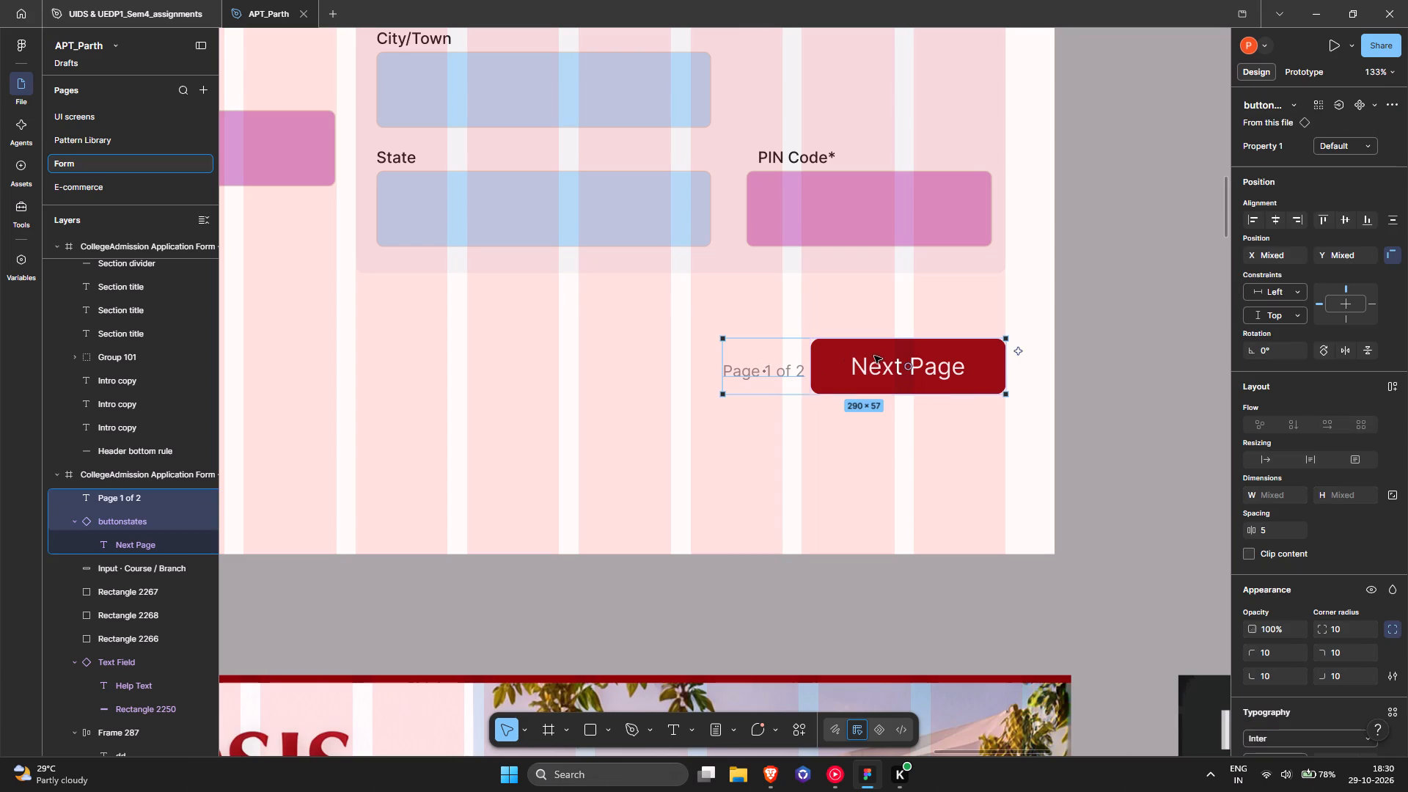
drag(873, 352, 872, 372)
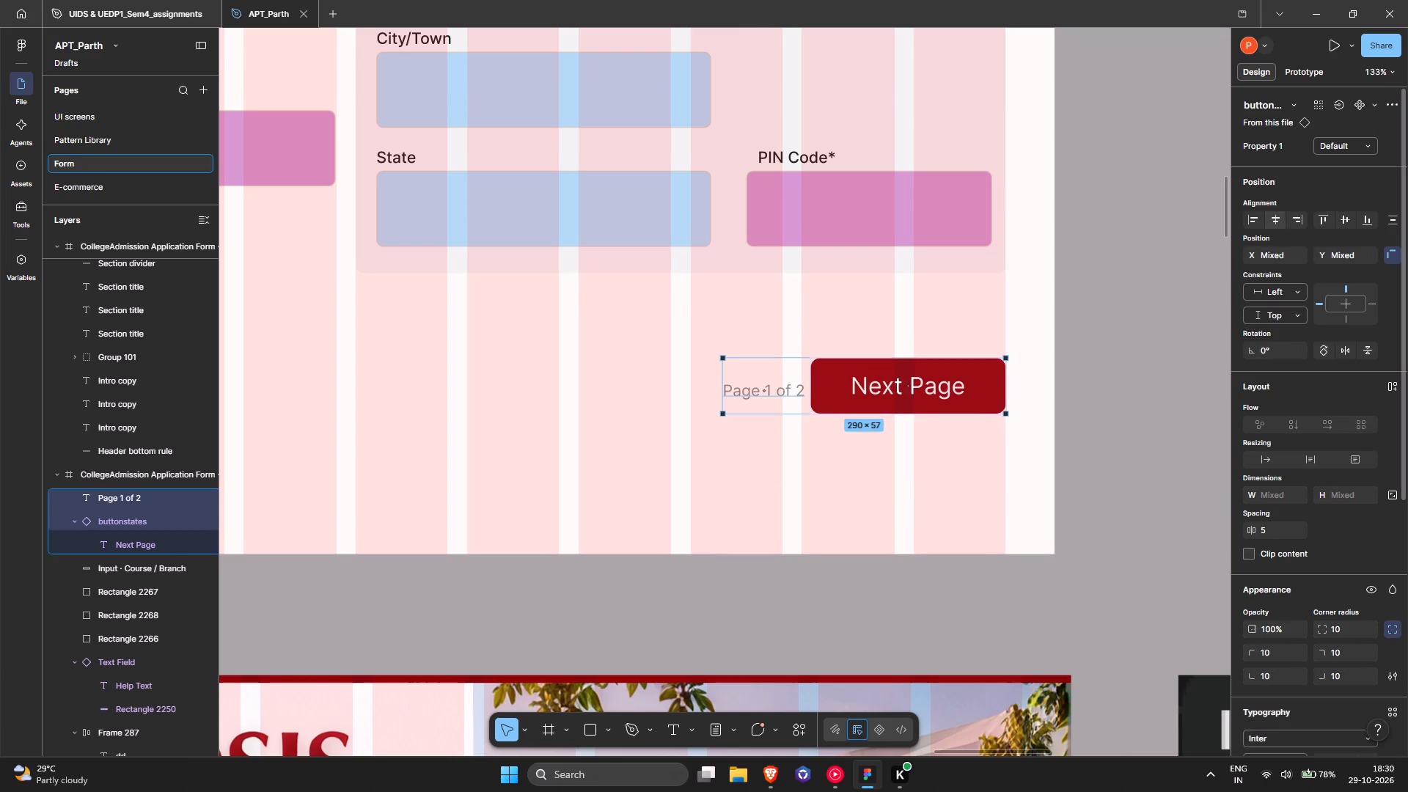
click(1338, 221)
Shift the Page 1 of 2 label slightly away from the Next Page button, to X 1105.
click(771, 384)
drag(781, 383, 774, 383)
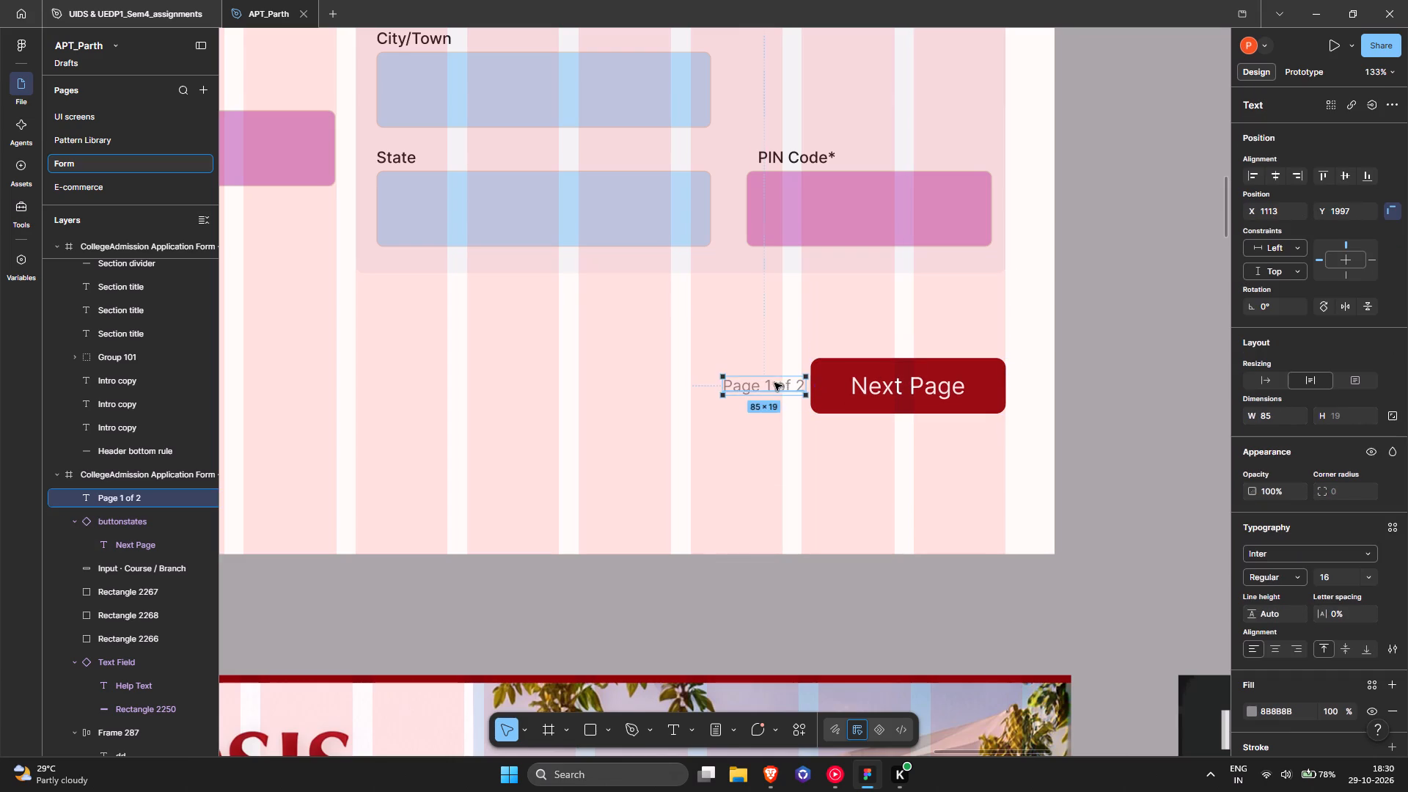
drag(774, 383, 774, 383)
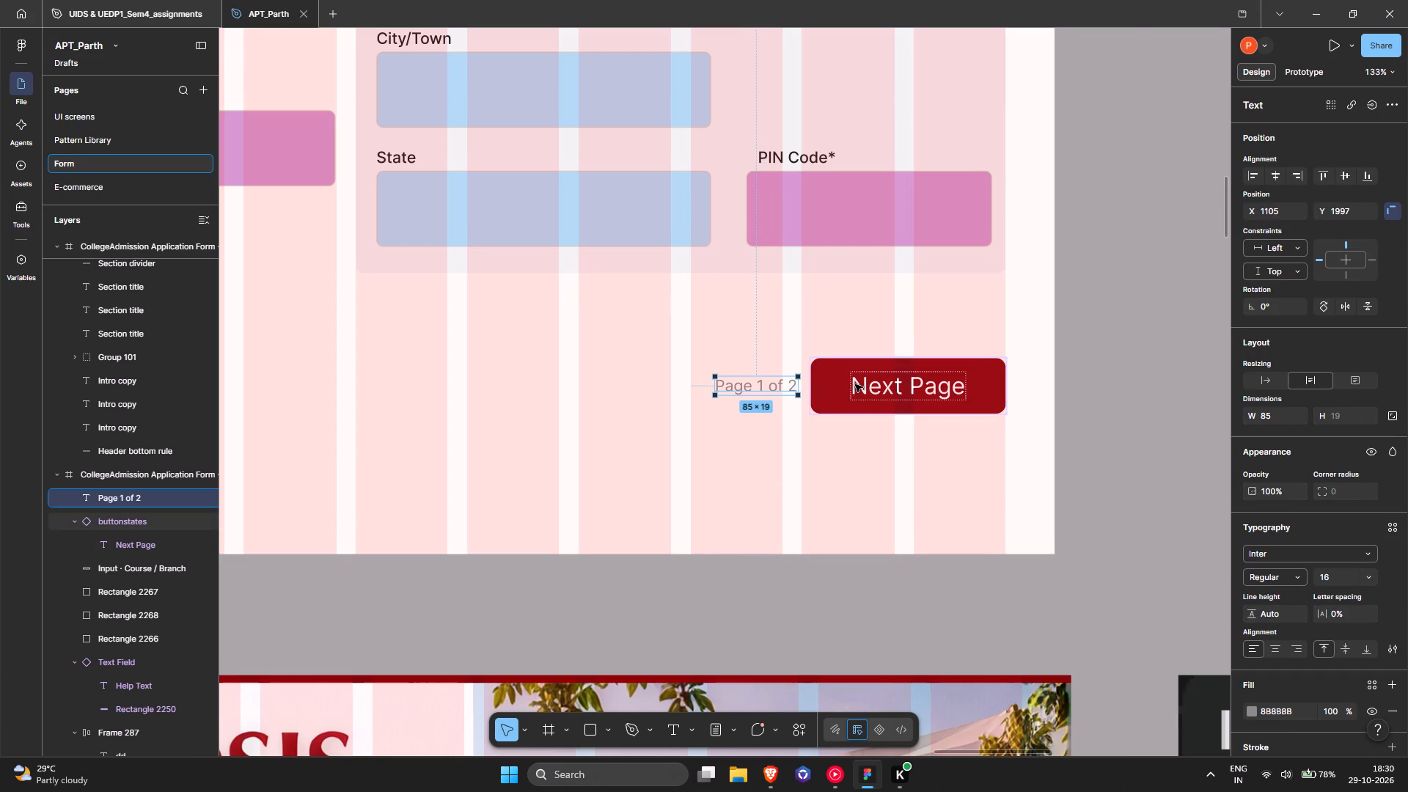
Move the Page 1 of 2 label level across the form to X 50, flush with the left edge of the address fields.
middle_drag(872, 391, 1226, 386)
ctrl+scroll(977, 448, down, 3)
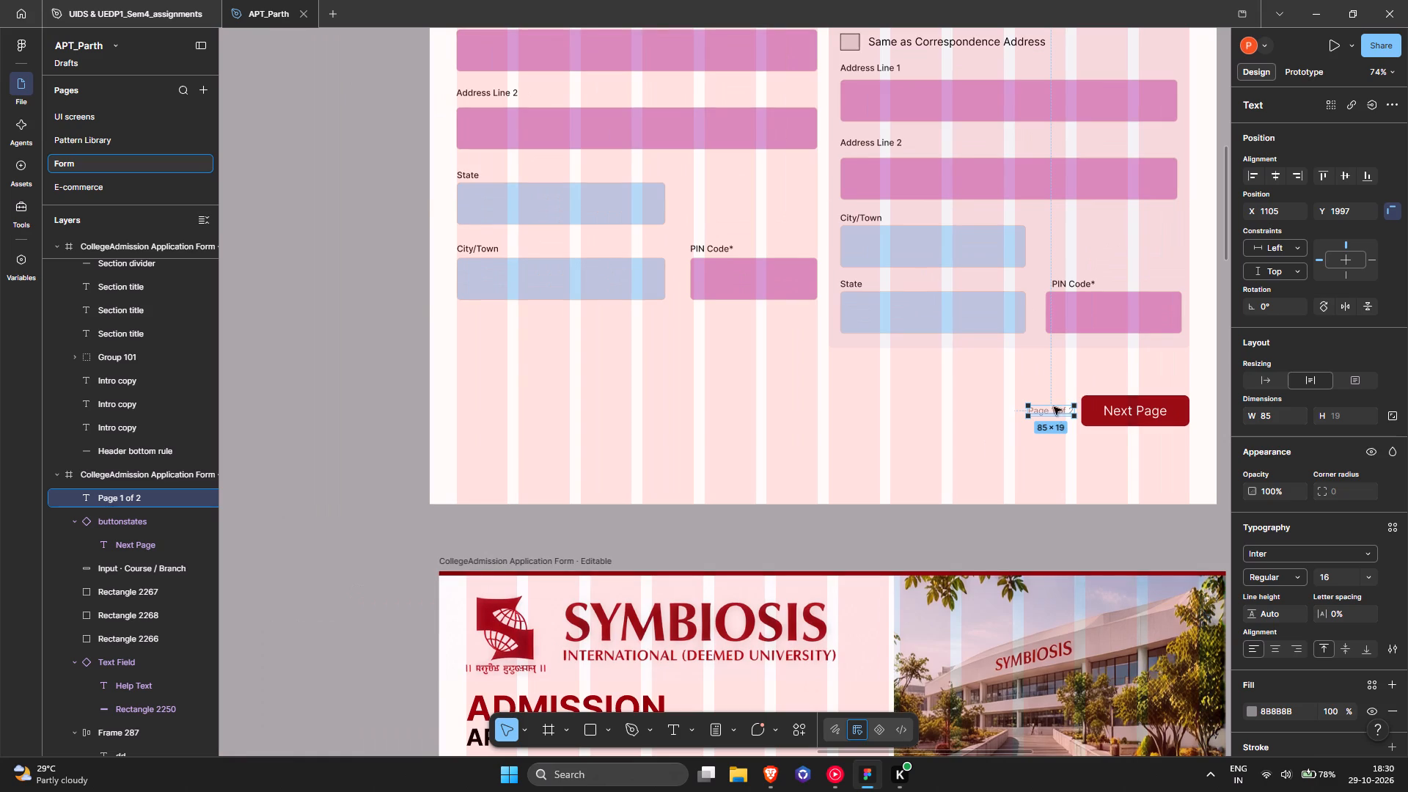
drag(1051, 414, 634, 423)
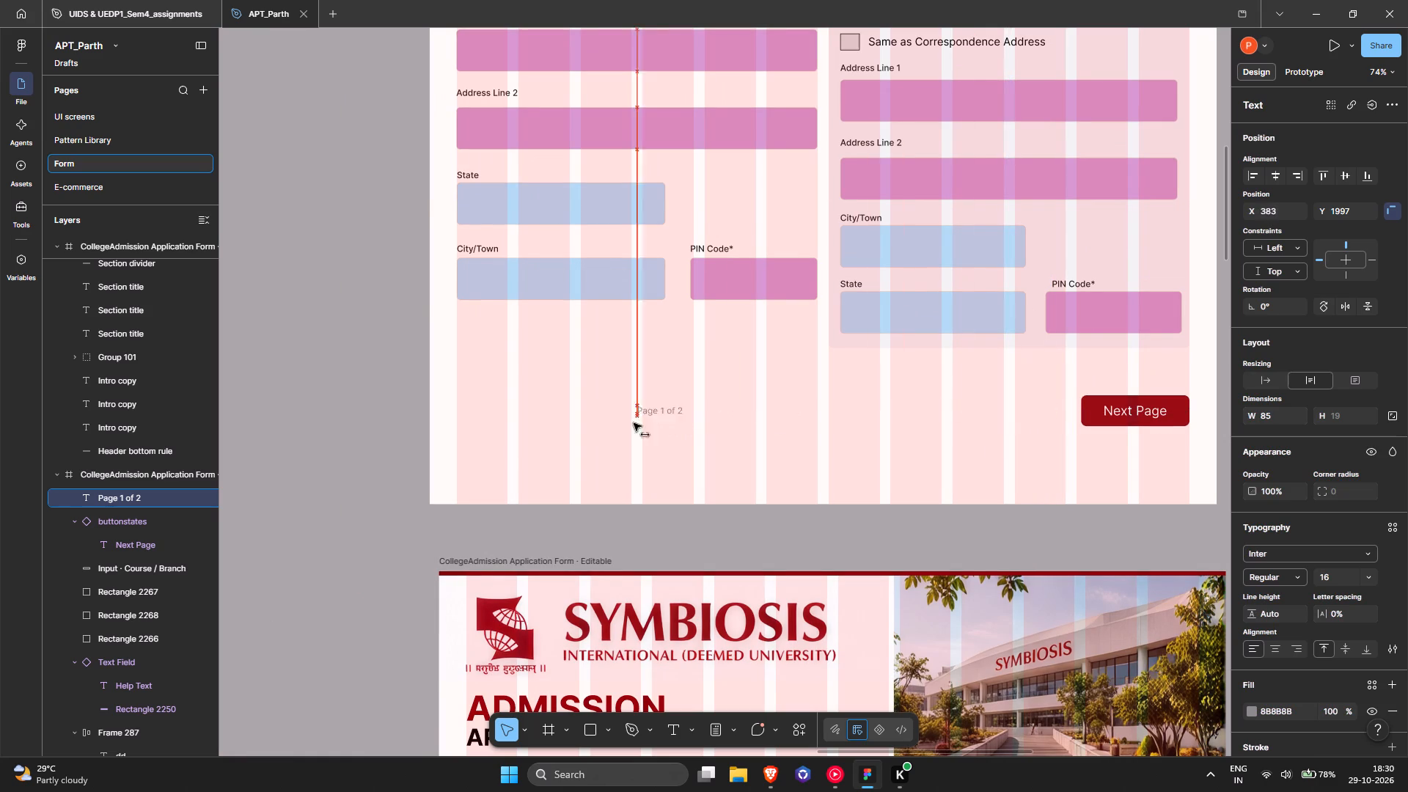
drag(634, 423, 483, 430)
click(580, 430)
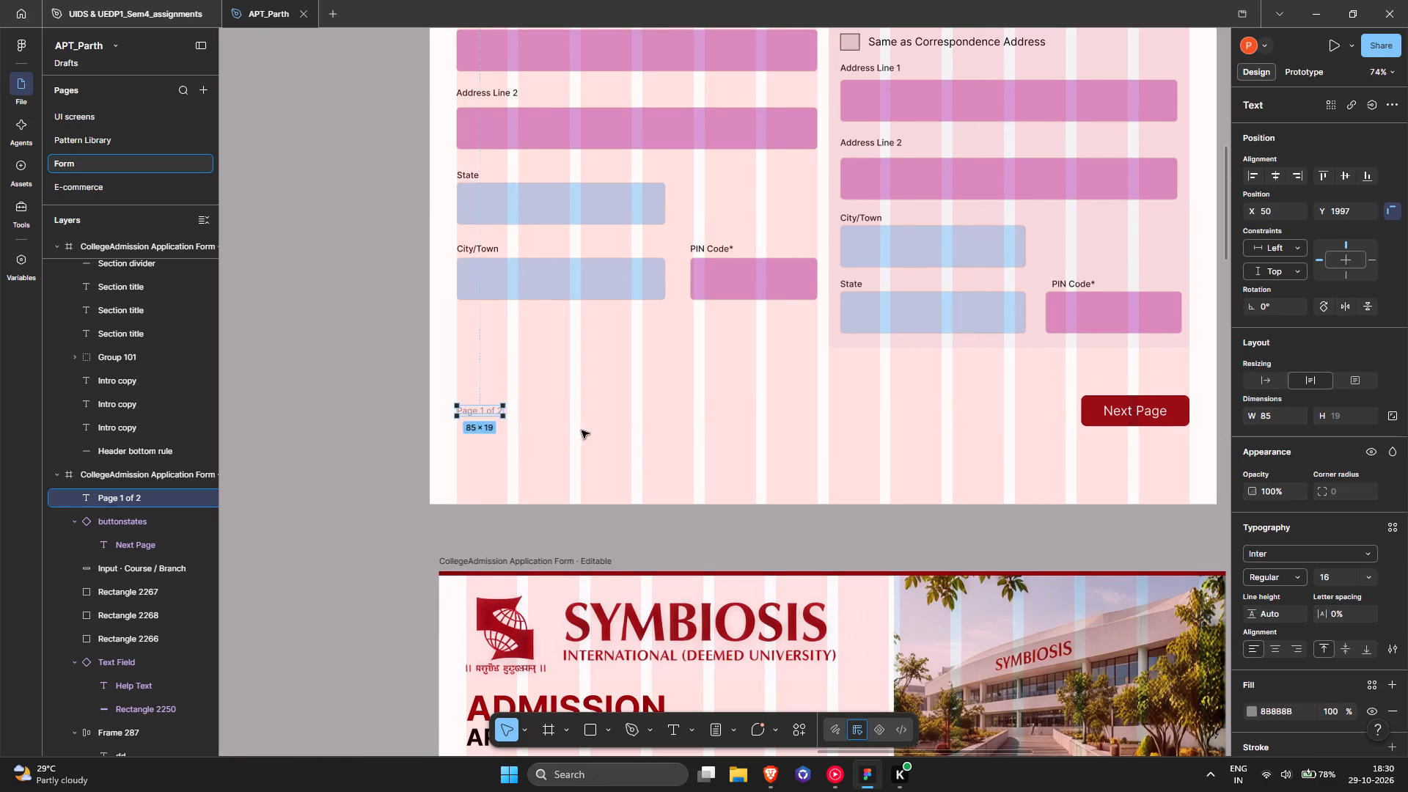
Draw a horizontal line about 1050 long between the Page 1 of 2 label and the Next Page button.
ctrl+scroll(546, 426, up, 2)
ctrl+scroll(544, 426, down, 2)
text(kl)
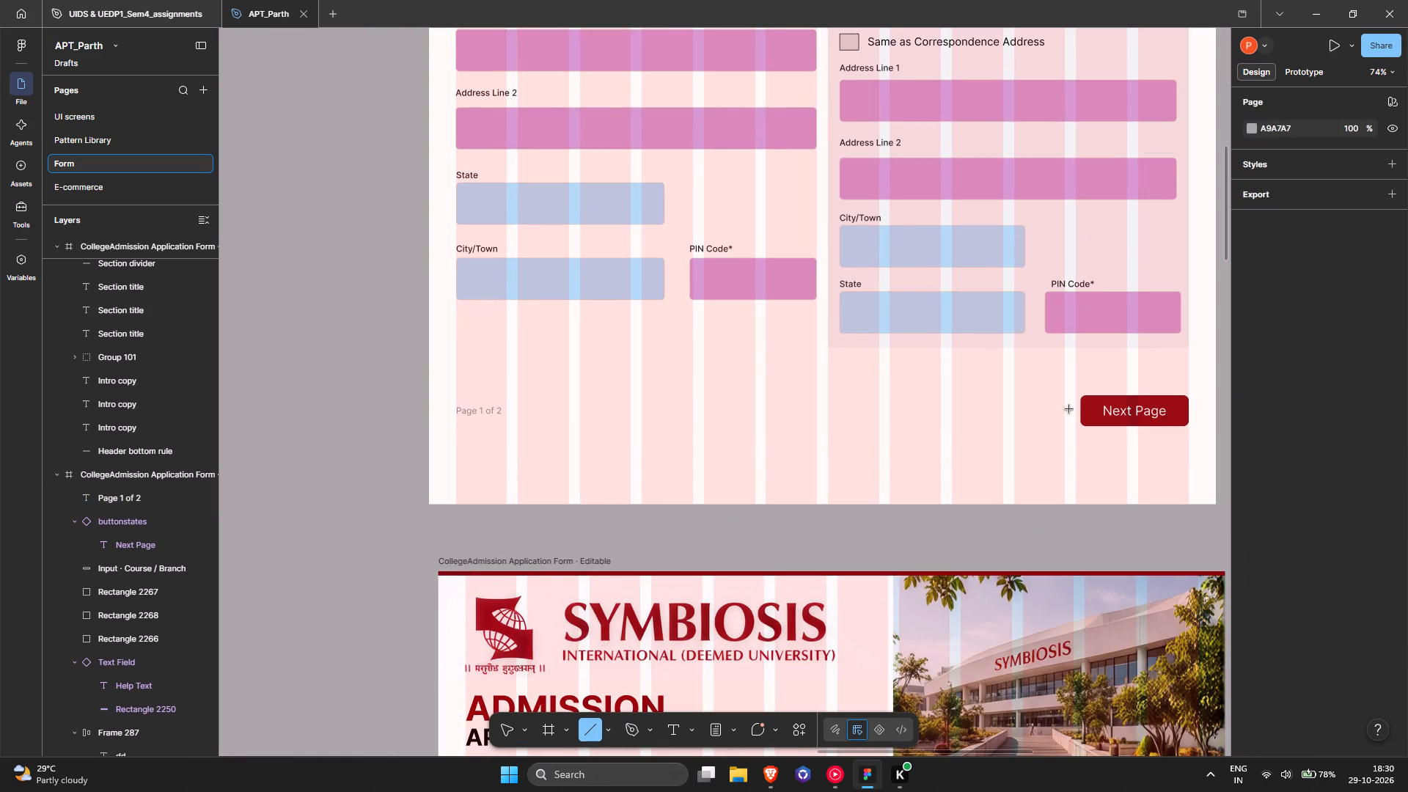
drag(1074, 409, 515, 408)
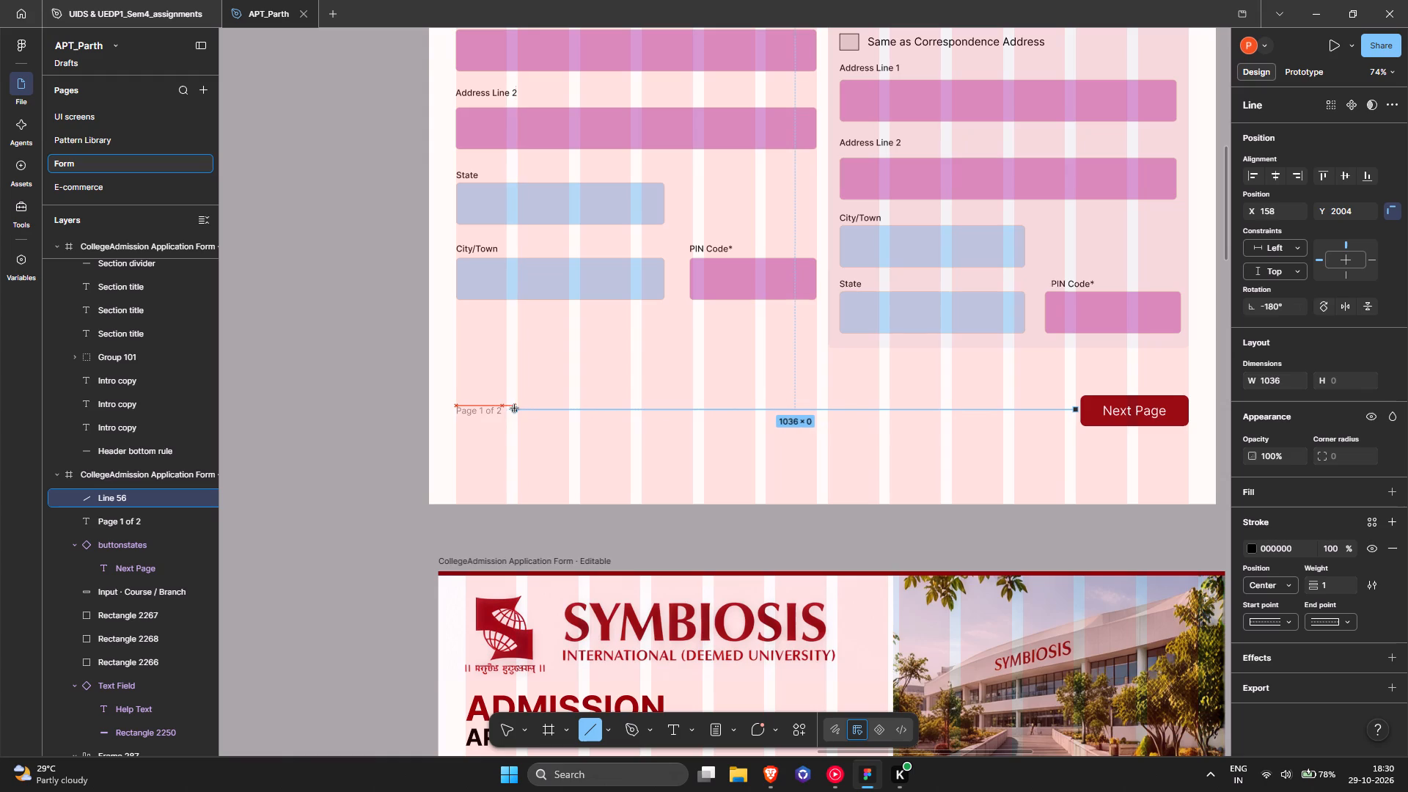
drag(515, 408, 507, 409)
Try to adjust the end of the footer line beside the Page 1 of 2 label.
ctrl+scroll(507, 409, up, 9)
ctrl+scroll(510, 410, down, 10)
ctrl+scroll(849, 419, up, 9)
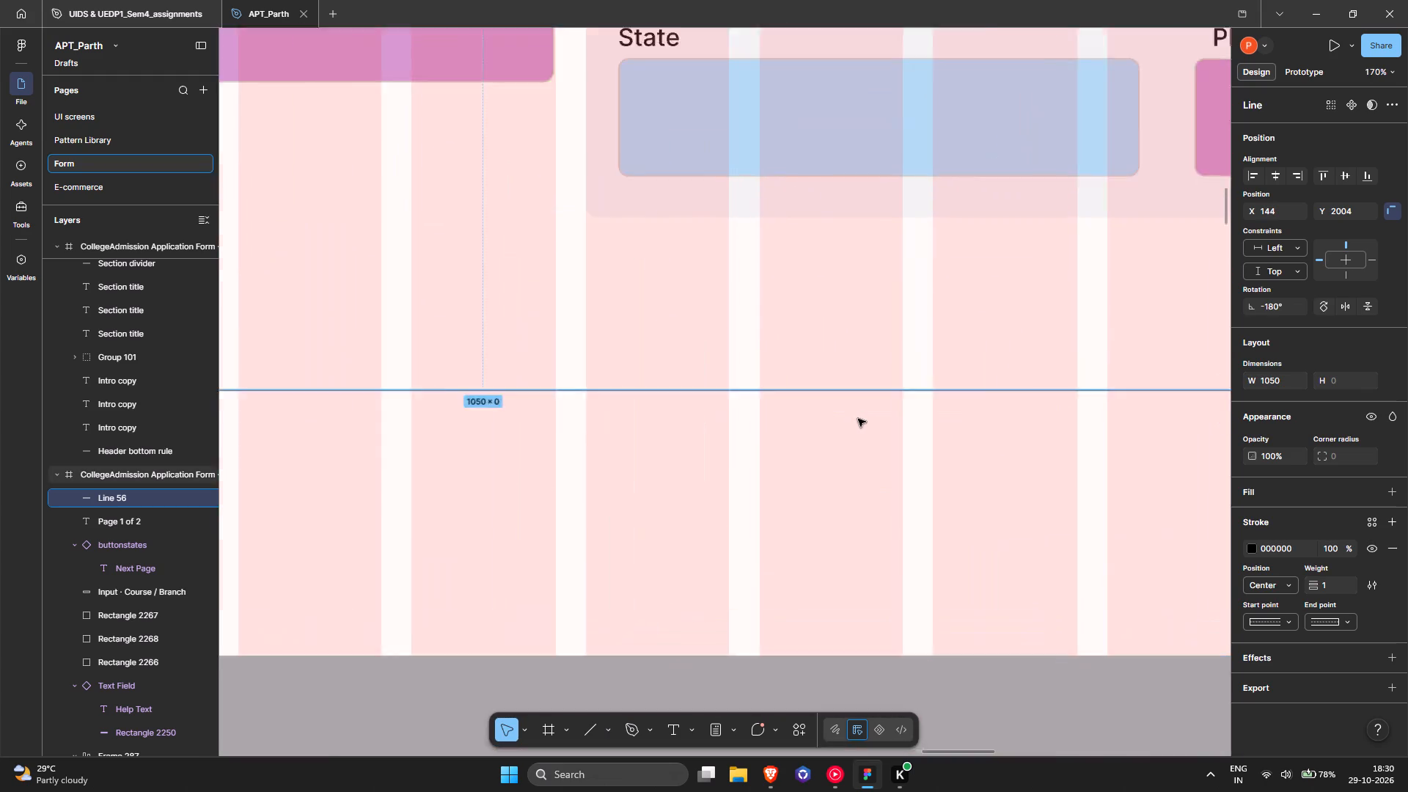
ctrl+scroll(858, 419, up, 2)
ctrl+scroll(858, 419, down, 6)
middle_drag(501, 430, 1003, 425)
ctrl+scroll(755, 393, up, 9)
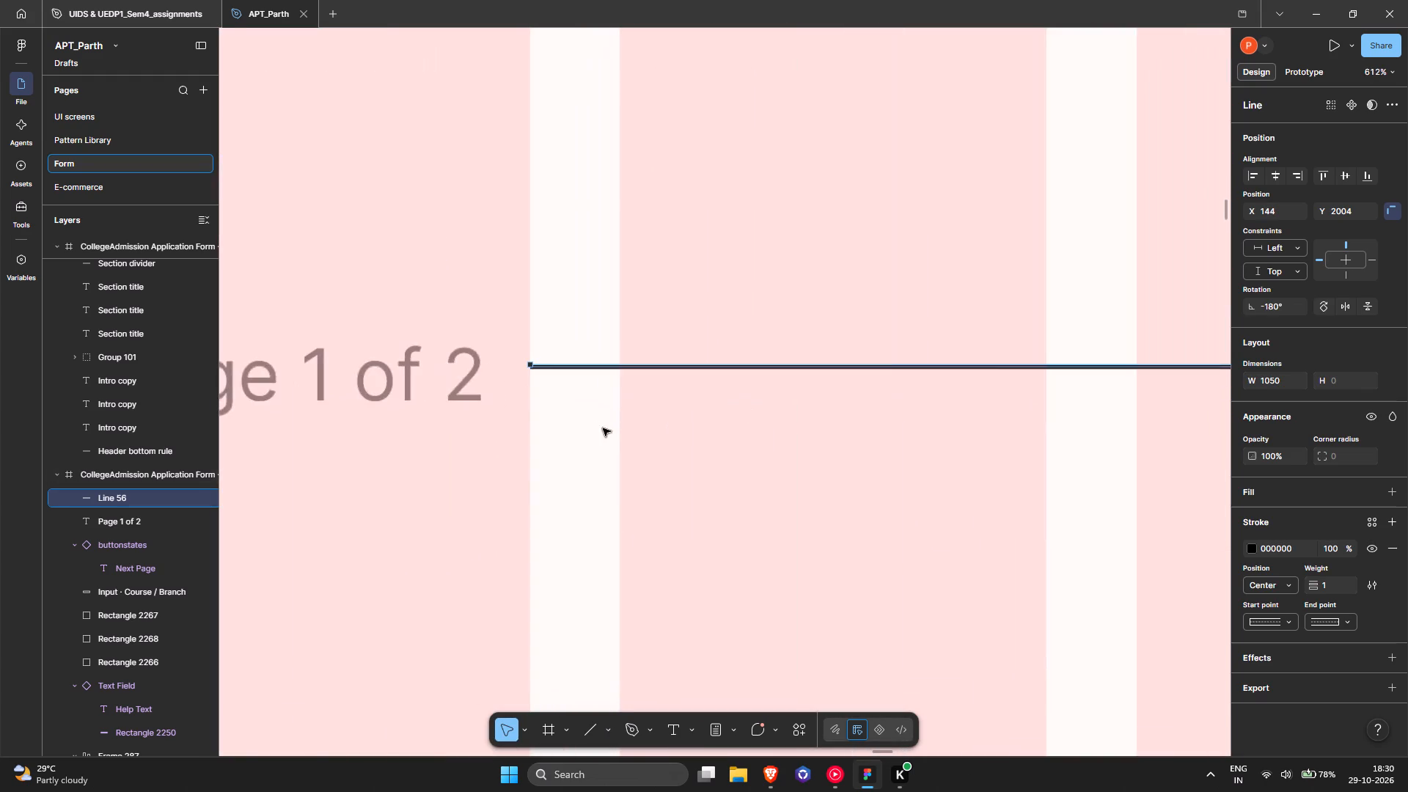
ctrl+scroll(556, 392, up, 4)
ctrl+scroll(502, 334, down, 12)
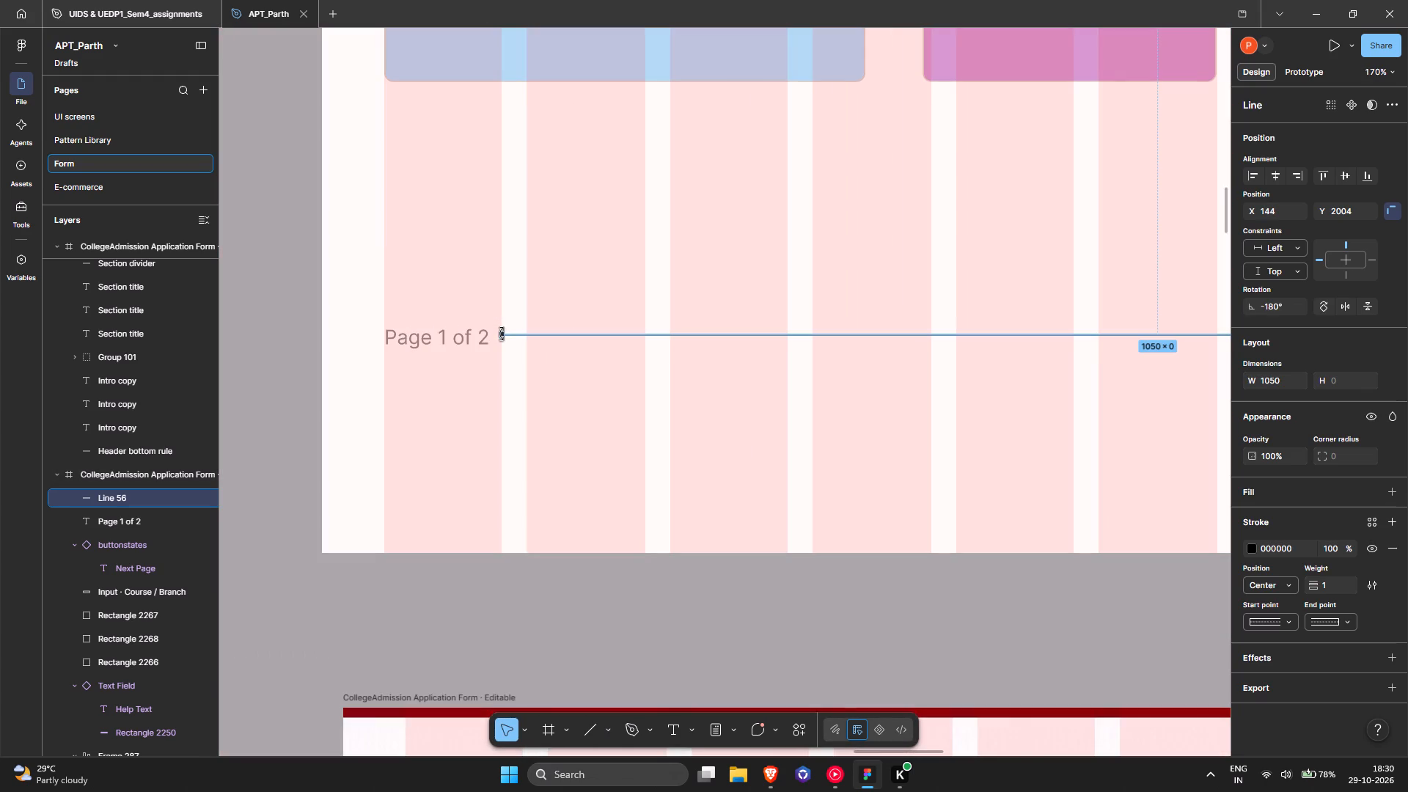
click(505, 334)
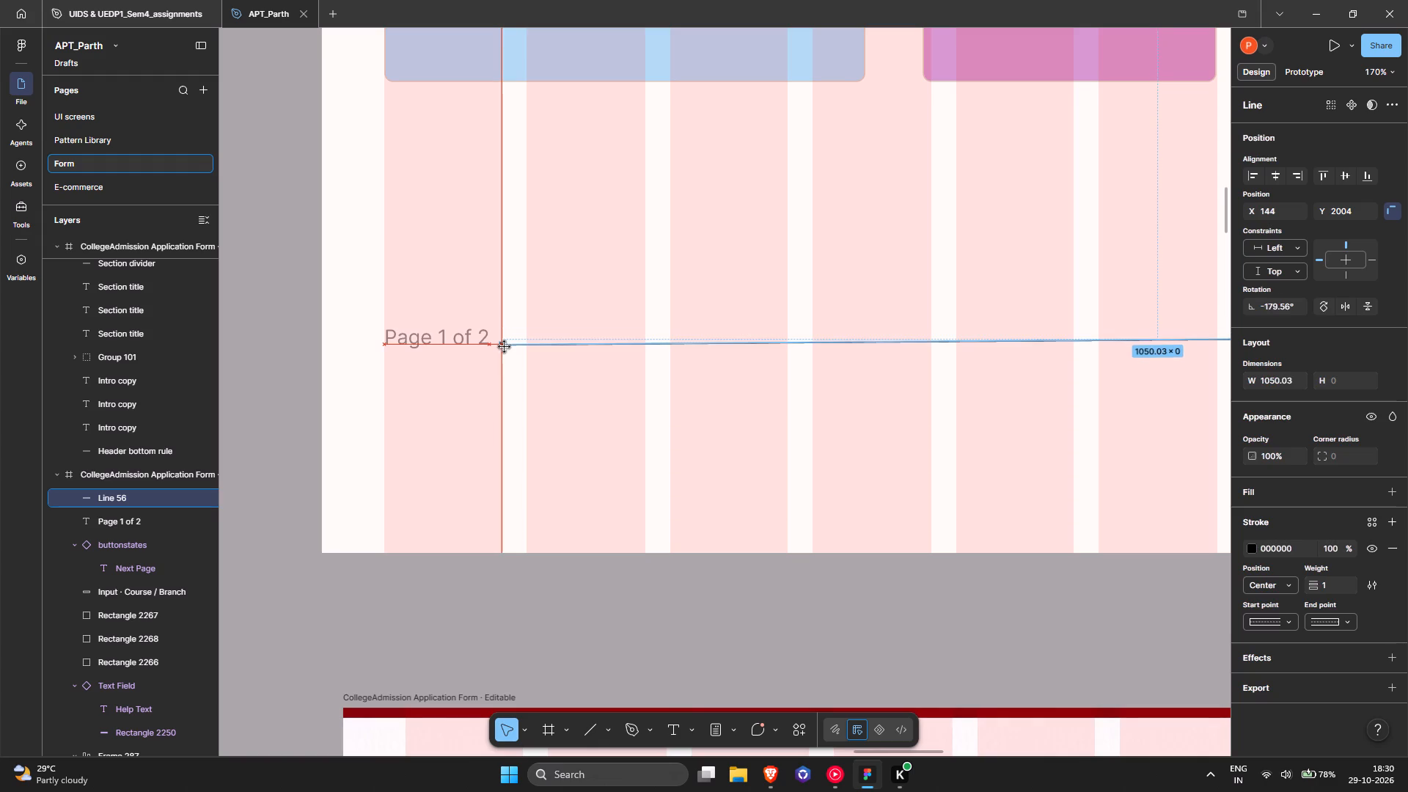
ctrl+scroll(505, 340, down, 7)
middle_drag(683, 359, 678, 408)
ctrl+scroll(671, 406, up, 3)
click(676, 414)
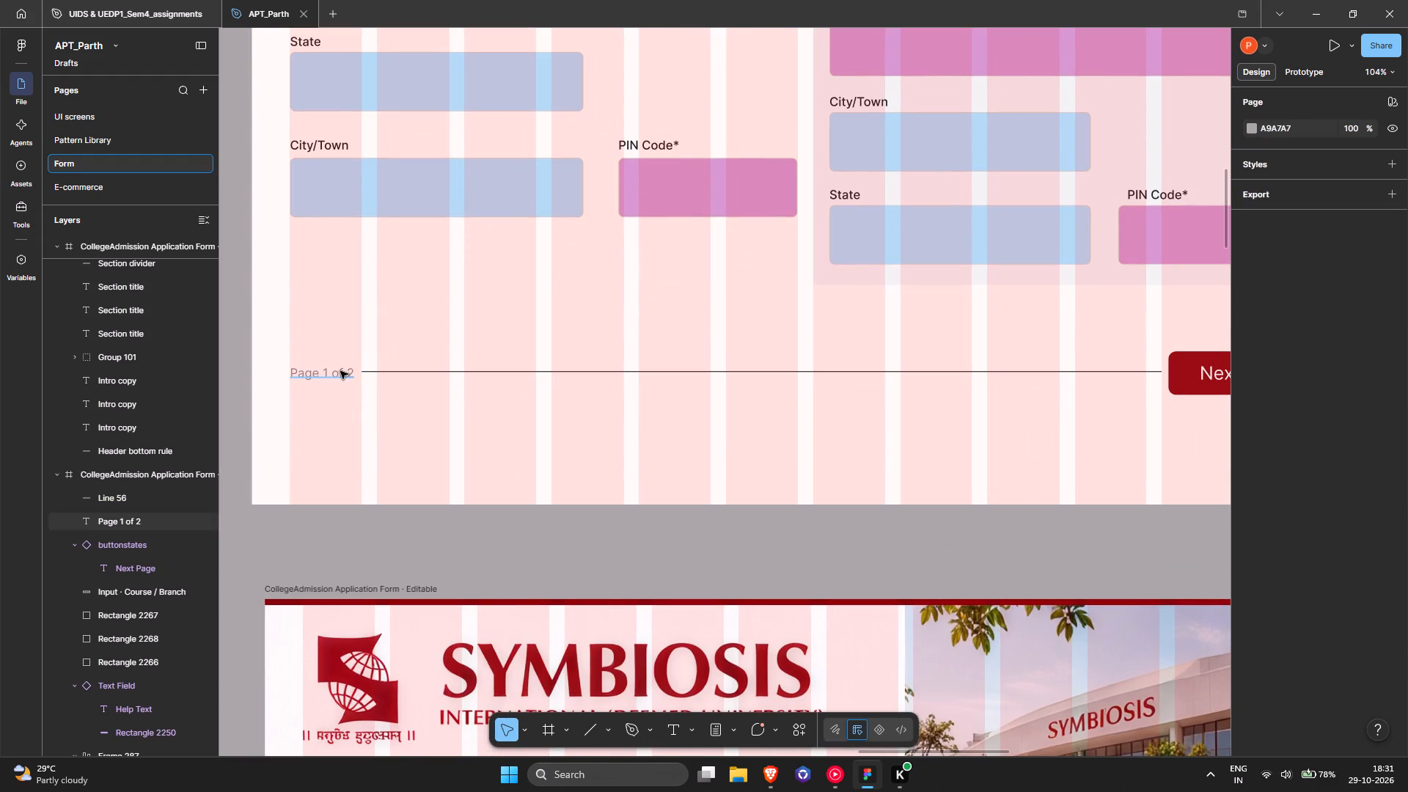
Align the vertical centres of the Page 1 of 2 label, line and Next Page button, and shift them down slightly, line at Y 2010.
click(340, 371)
shift+click(968, 369)
shift+click(1209, 362)
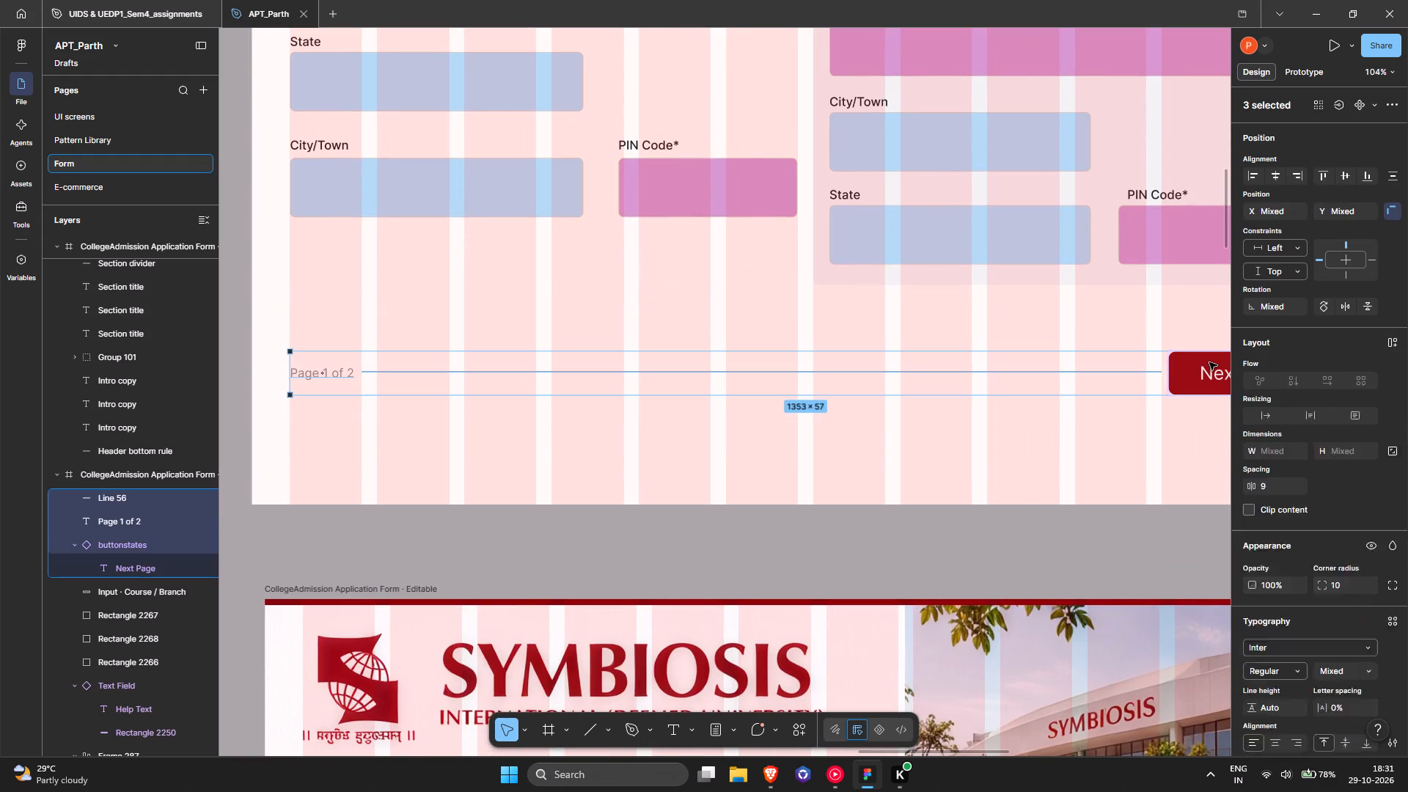
click(1348, 217)
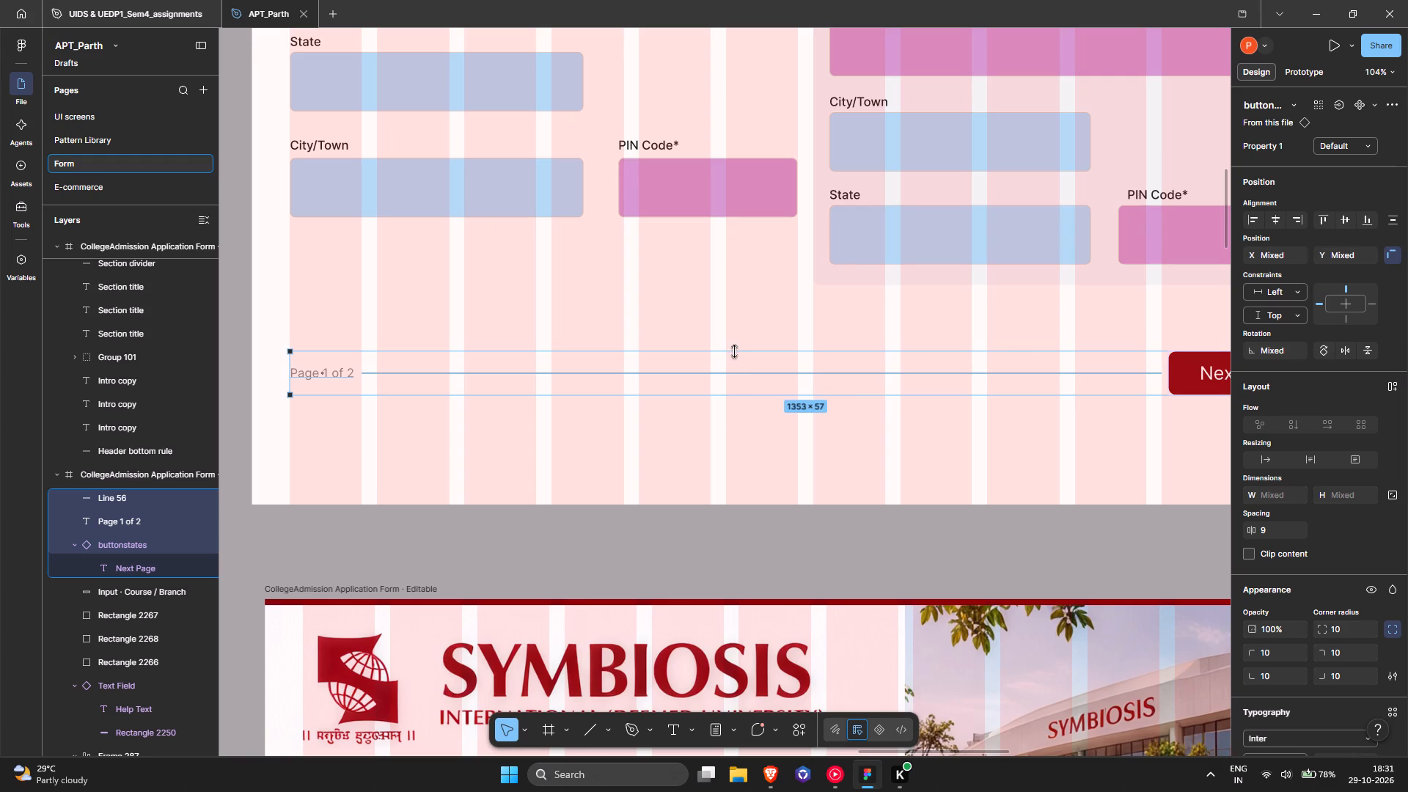
click(912, 373)
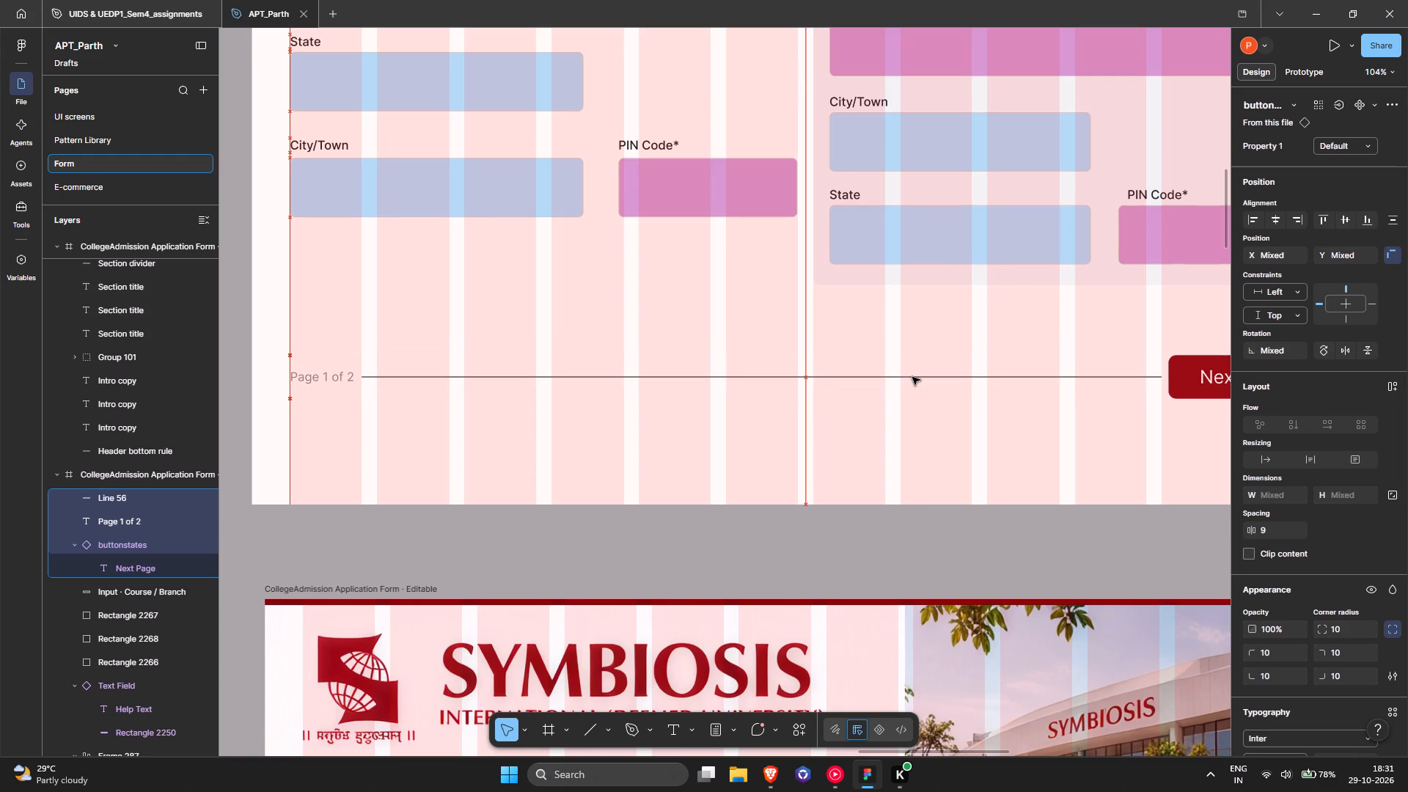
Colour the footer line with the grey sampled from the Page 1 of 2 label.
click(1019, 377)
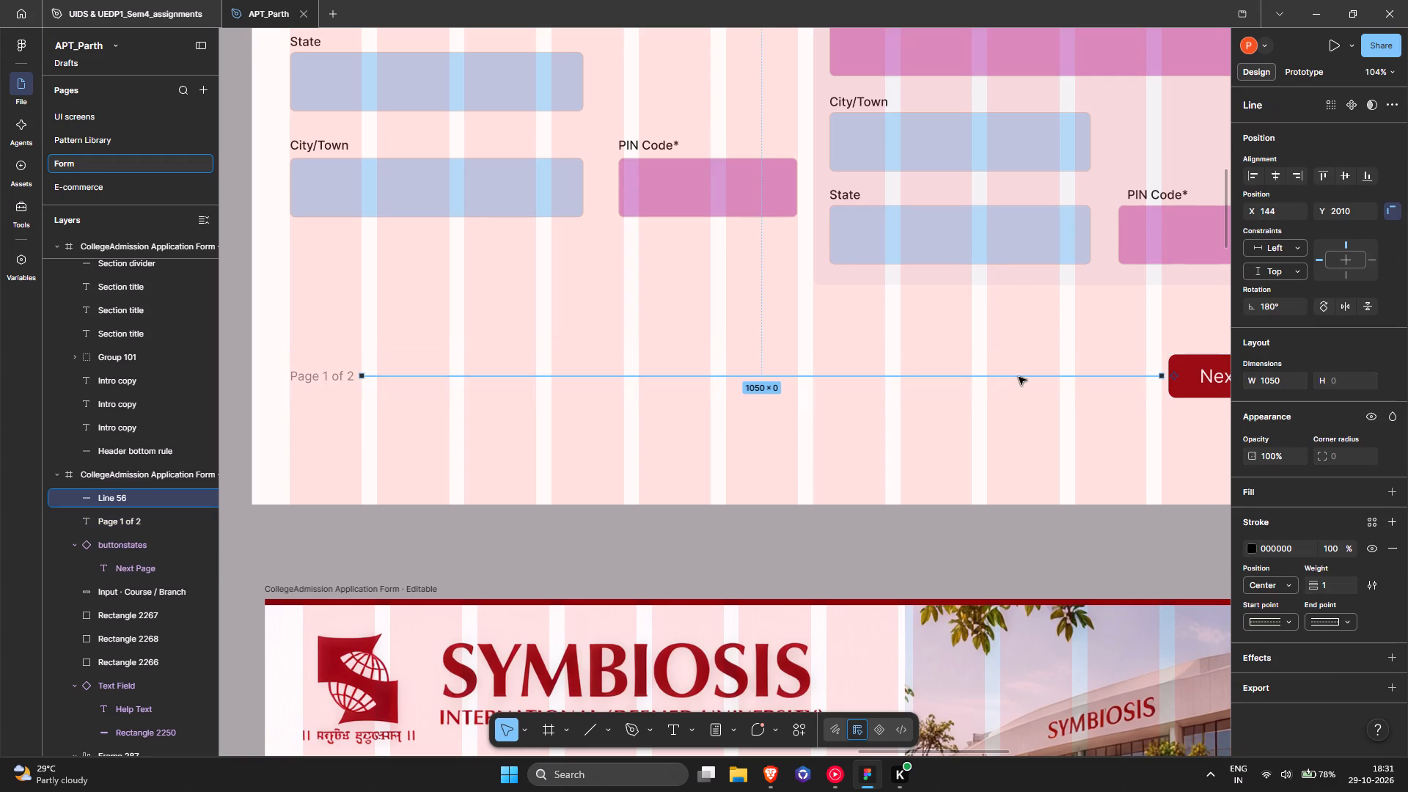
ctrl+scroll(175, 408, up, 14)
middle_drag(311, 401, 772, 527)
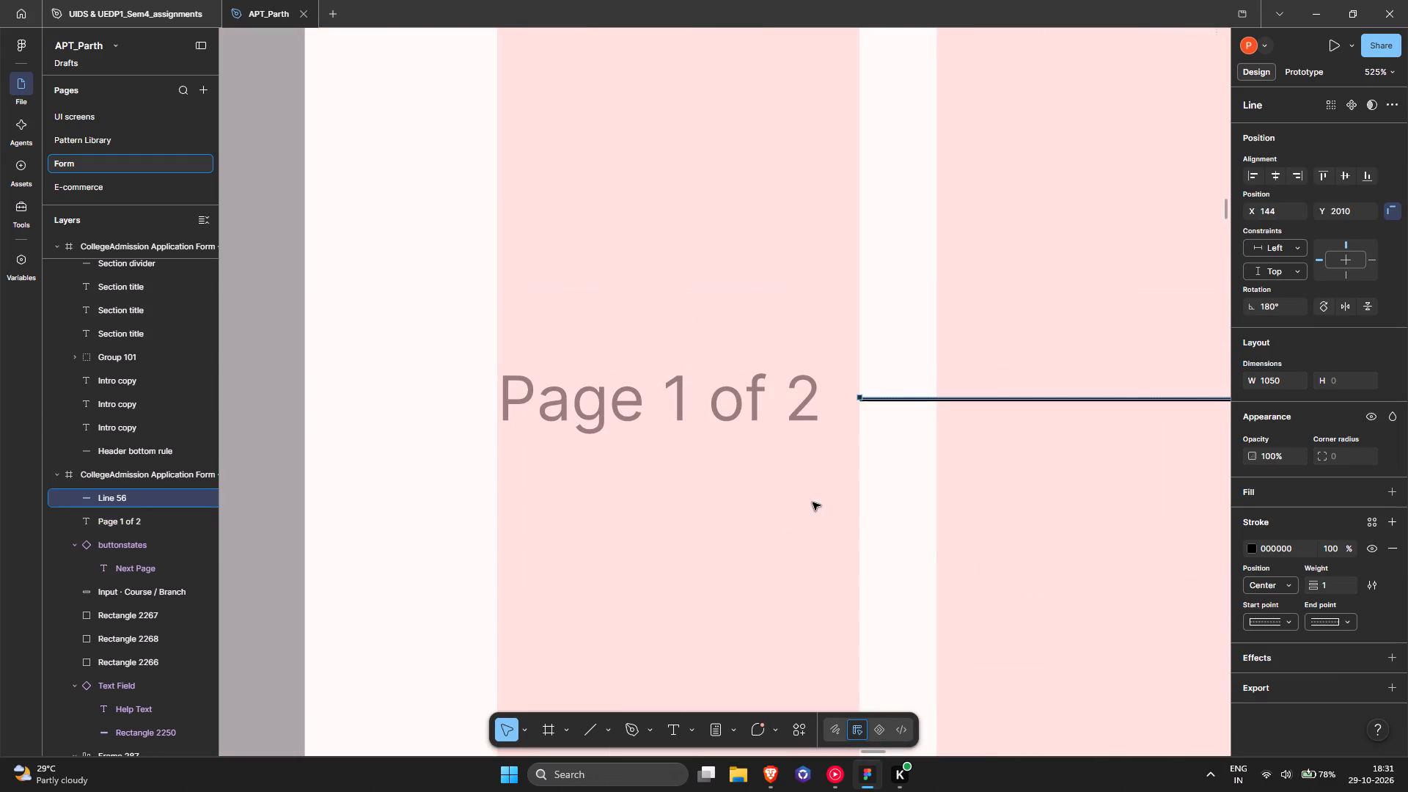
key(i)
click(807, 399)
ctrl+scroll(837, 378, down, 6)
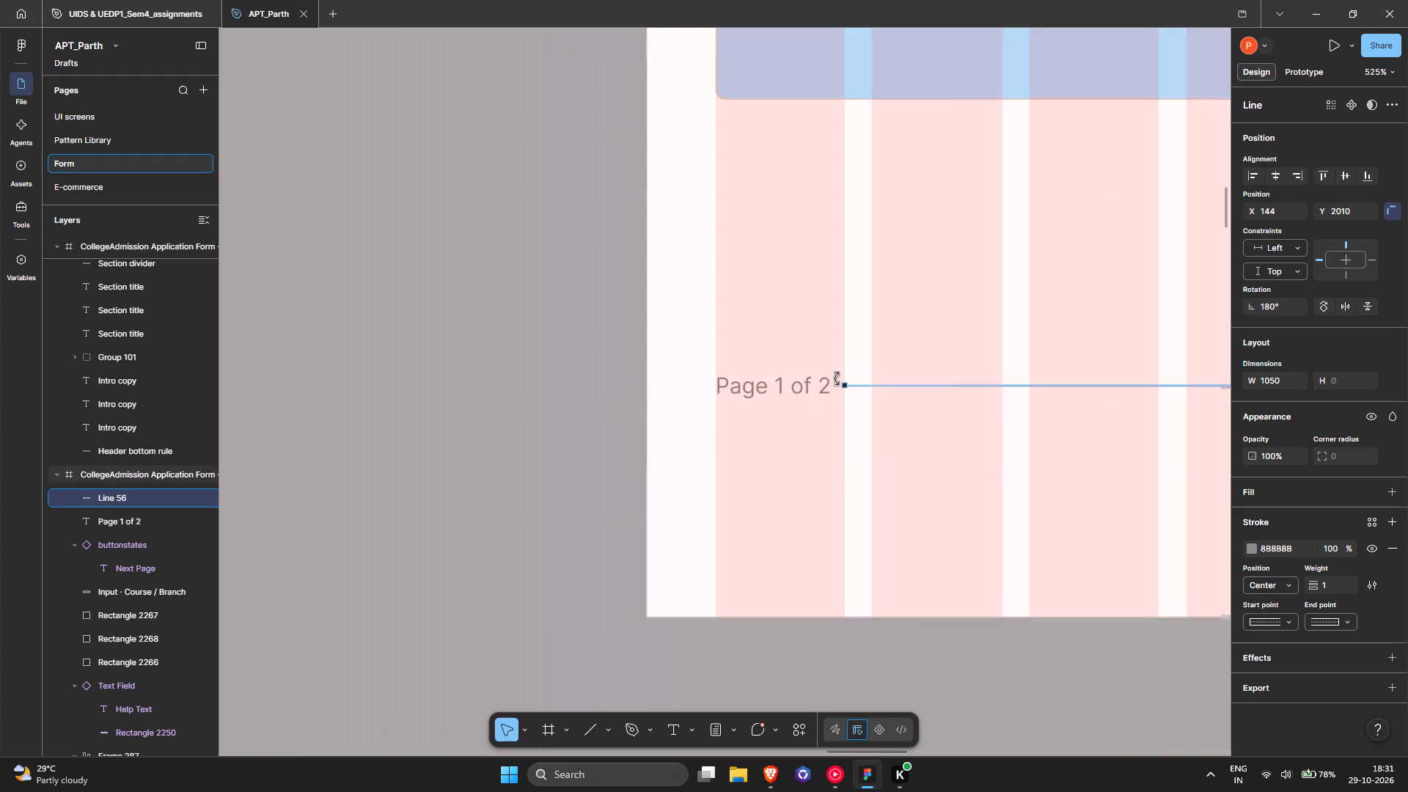
Shorten the footer line at the Next Page button end to the column guide edge, about 1029 long.
key(shift+g)
ctrl+scroll(837, 378, down, 10)
scroll(870, 279, down, 5)
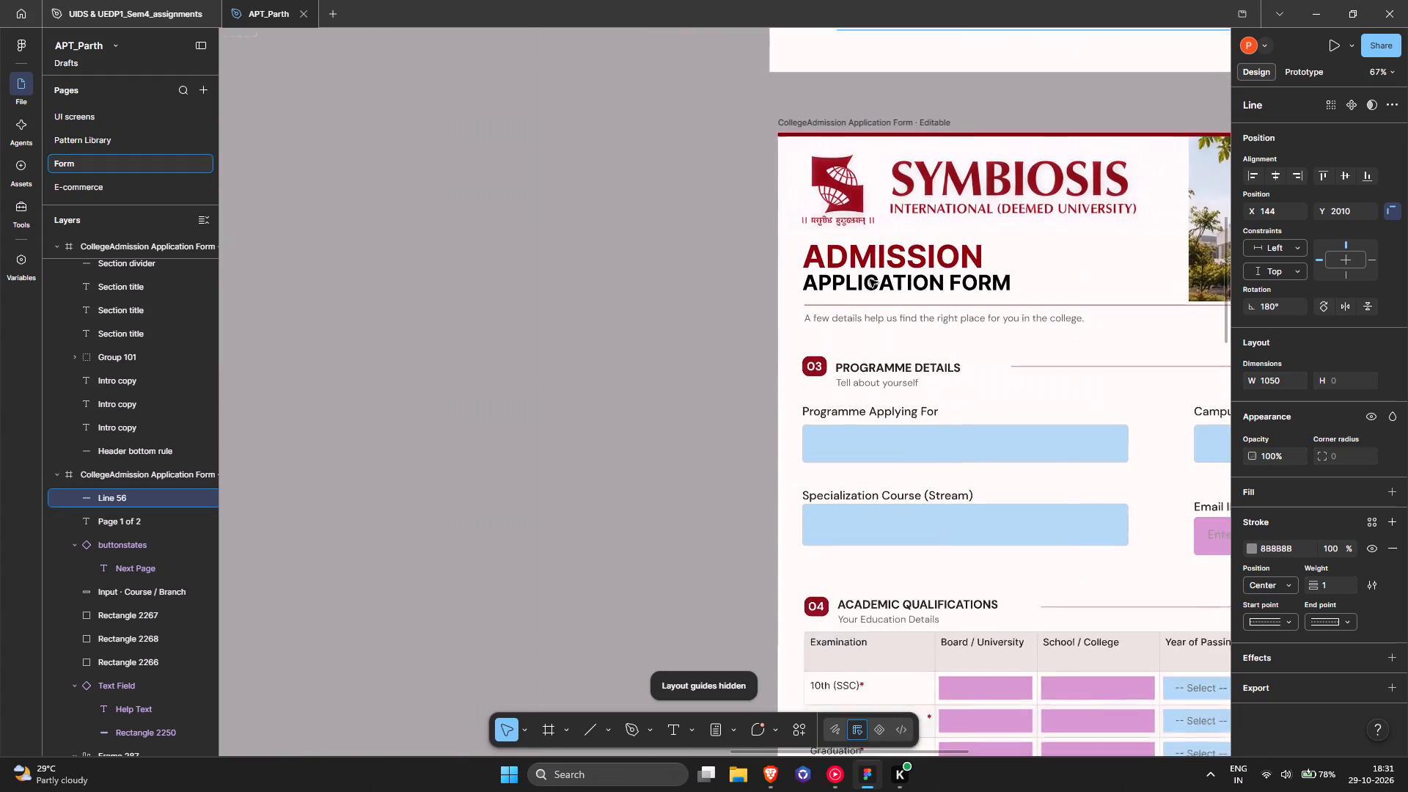
scroll(870, 279, down, 4)
middle_drag(867, 280, 722, 474)
click(794, 379)
ctrl+scroll(818, 337, up, 4)
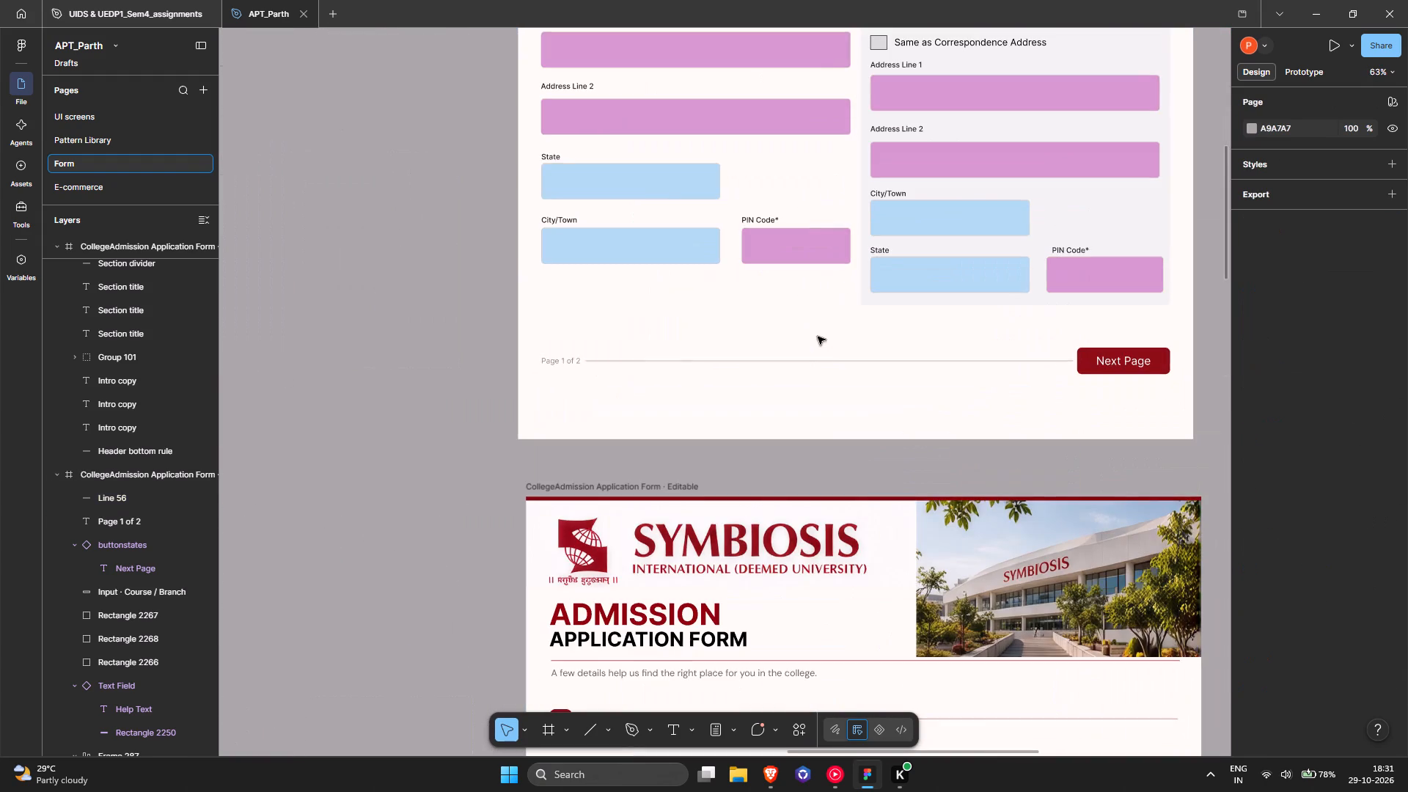
ctrl+scroll(1129, 364, up, 5)
click(969, 358)
drag(978, 356, 964, 357)
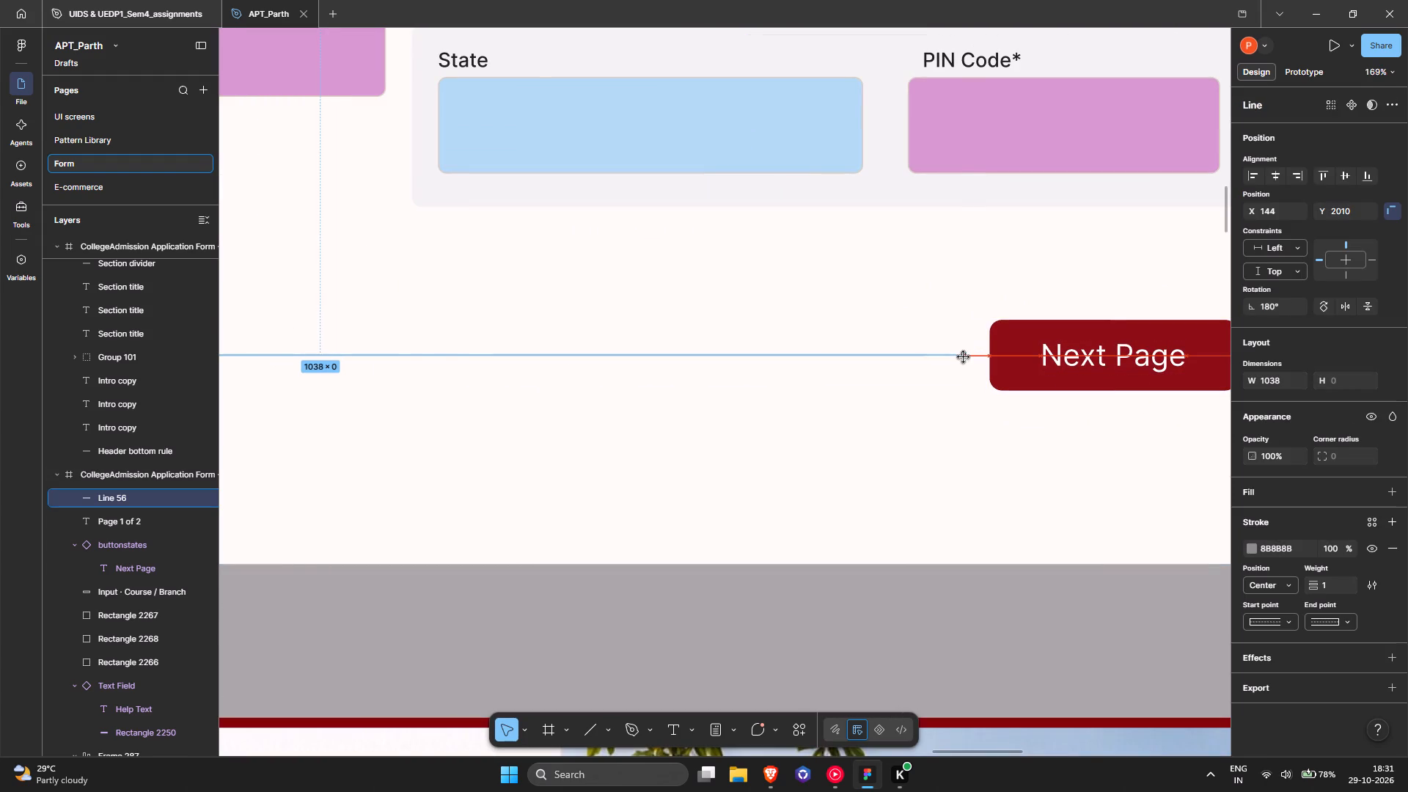
drag(964, 357, 950, 357)
key(shift+g)
ctrl+scroll(952, 357, up, 5)
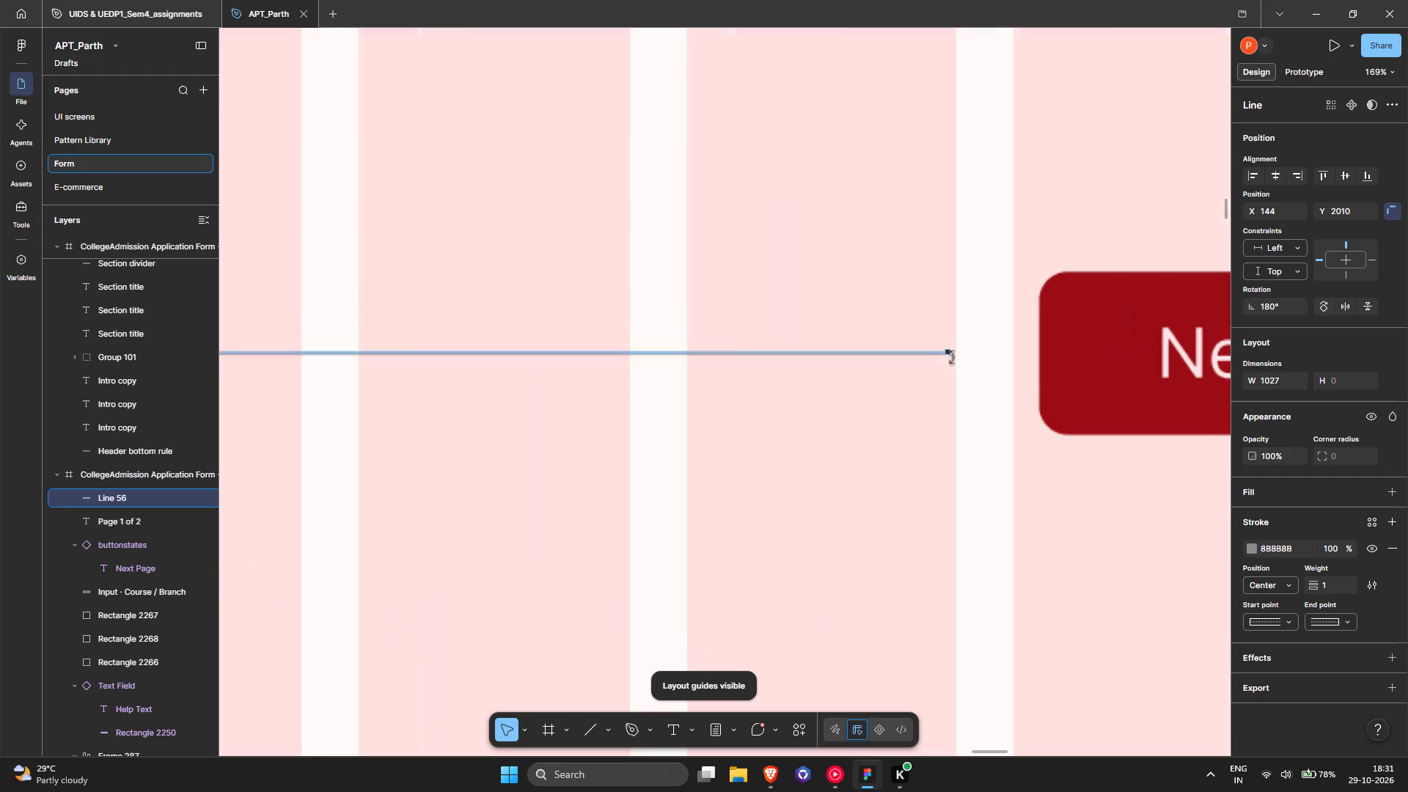
shift+drag(946, 353, 954, 353)
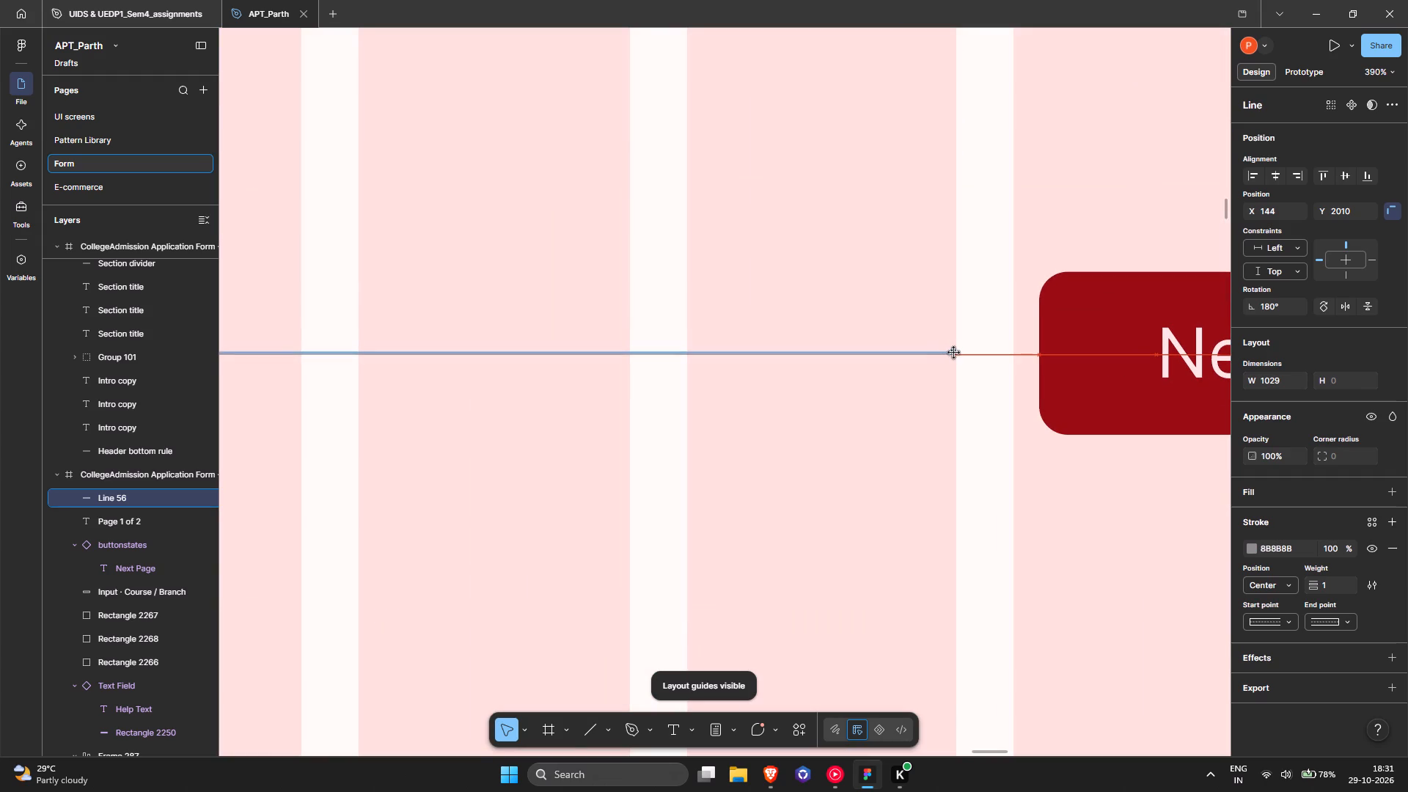
Pull the line's start away from the Page 1 of 2 label to X 166, about 1007 long, and hide the layout guides.
ctrl+scroll(954, 353, down, 14)
ctrl+scroll(386, 355, up, 10)
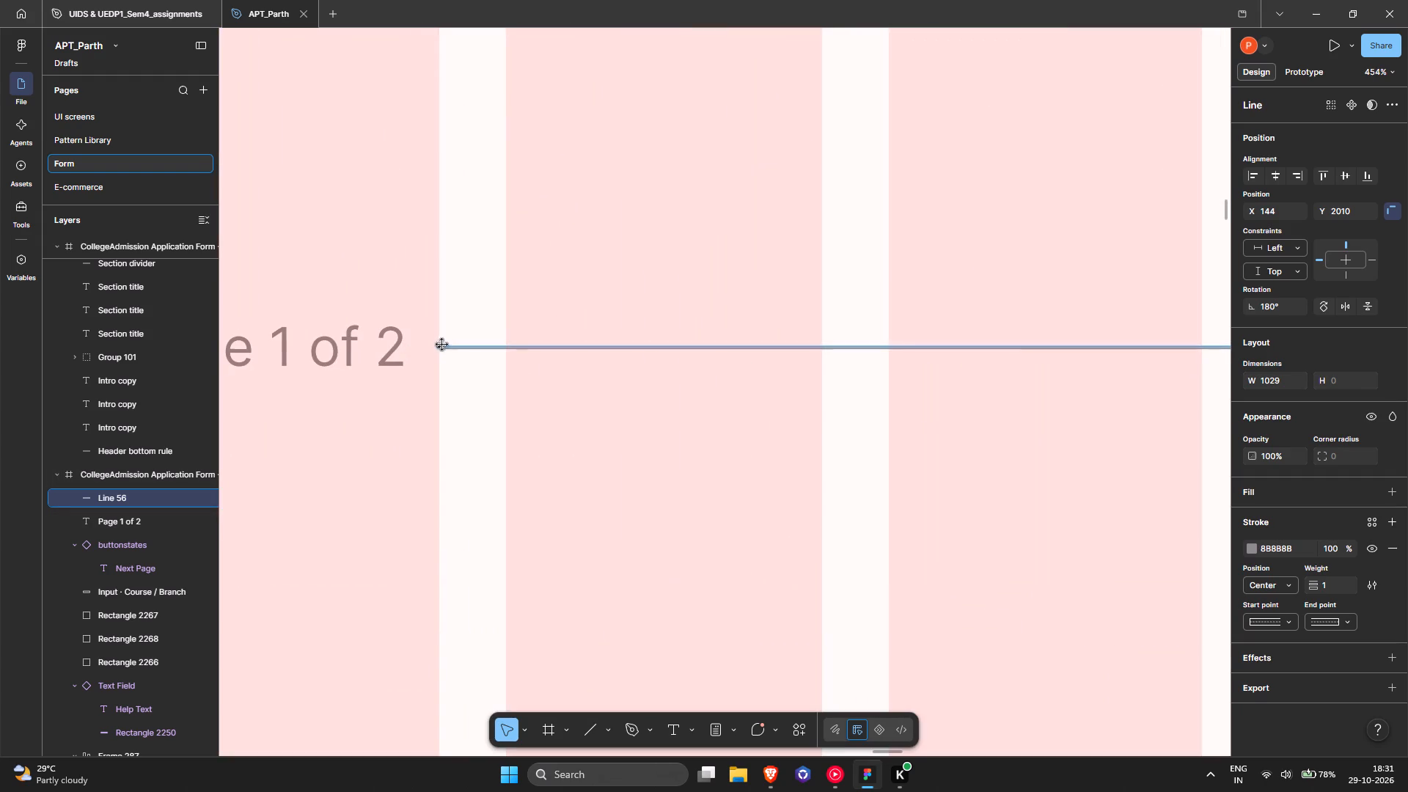
shift+drag(444, 345, 512, 346)
ctrl+scroll(512, 346, down, 10)
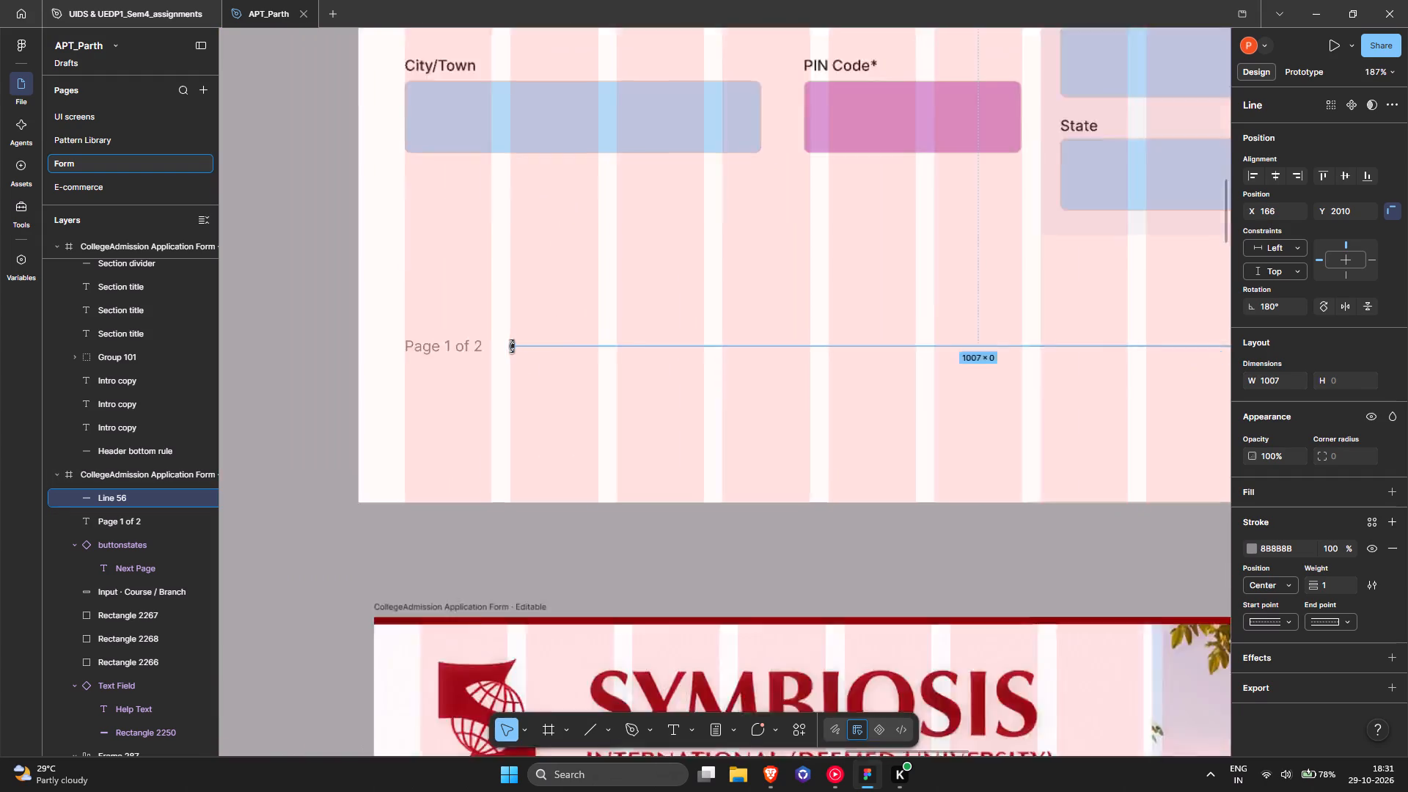
ctrl+scroll(512, 346, down, 2)
key(shift+g)
click(656, 411)
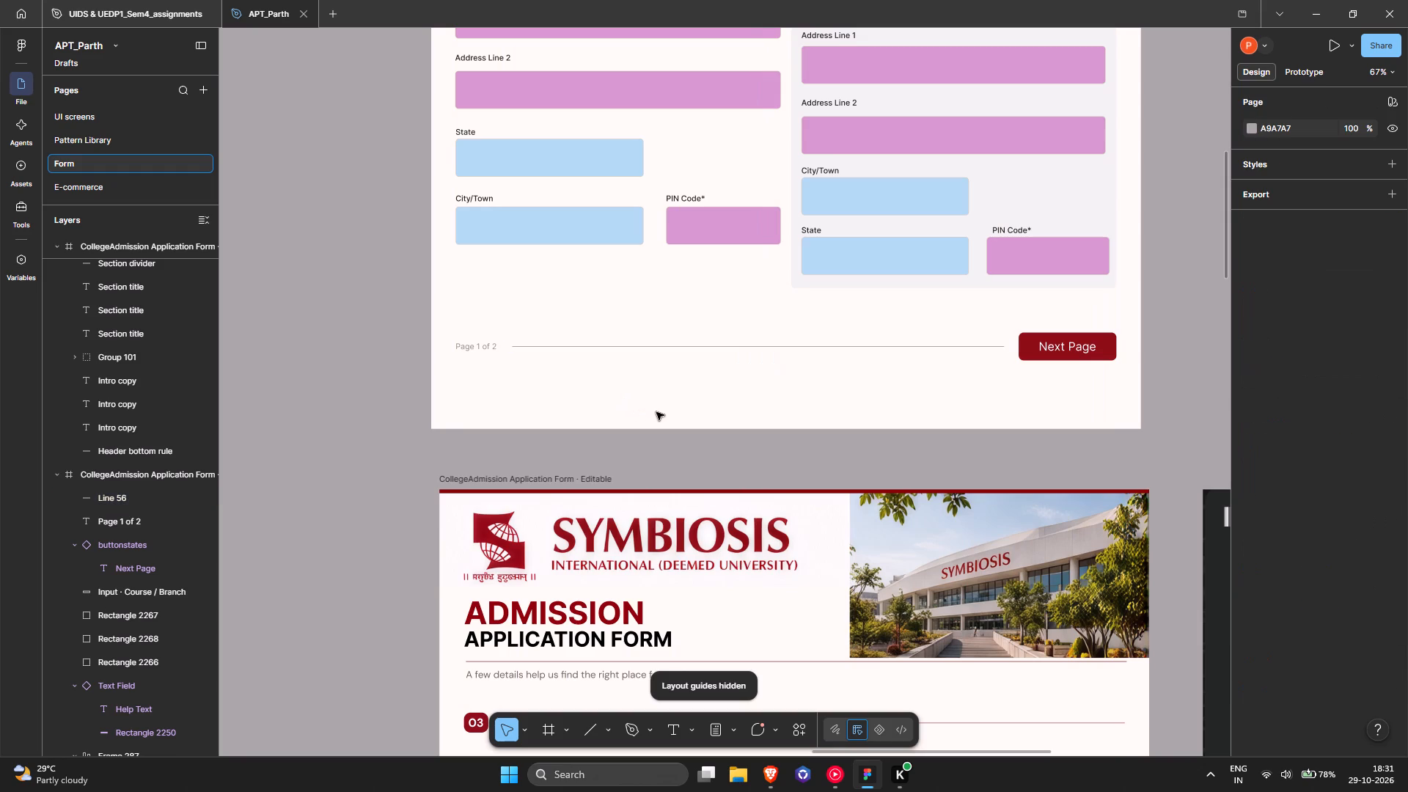
Recolour the footer line with the pink D798A6 sampled from the Correspondence Address section divider.
scroll(656, 412, up, 1)
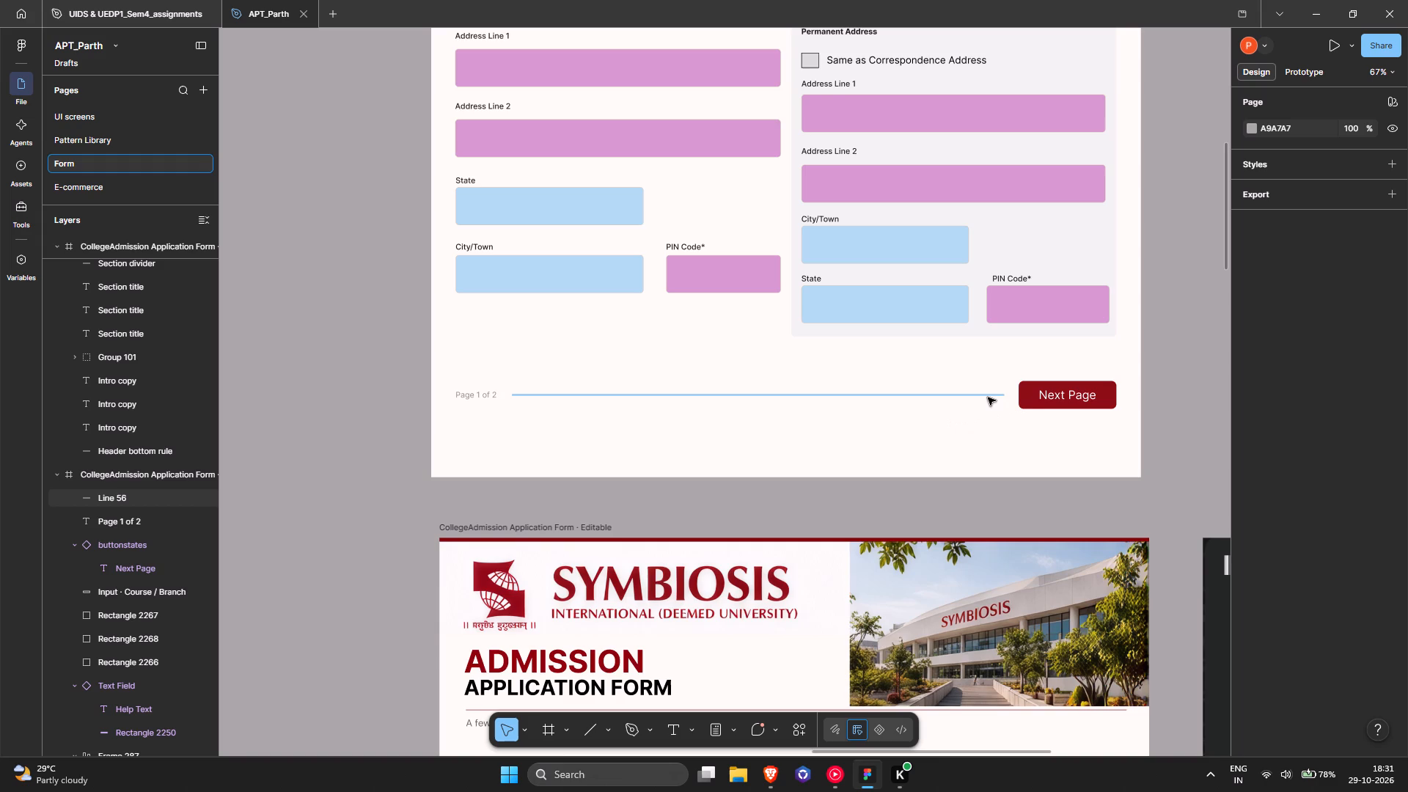
scroll(988, 397, down, 2)
scroll(988, 399, up, 7)
scroll(988, 403, down, 5)
scroll(989, 403, up, 4)
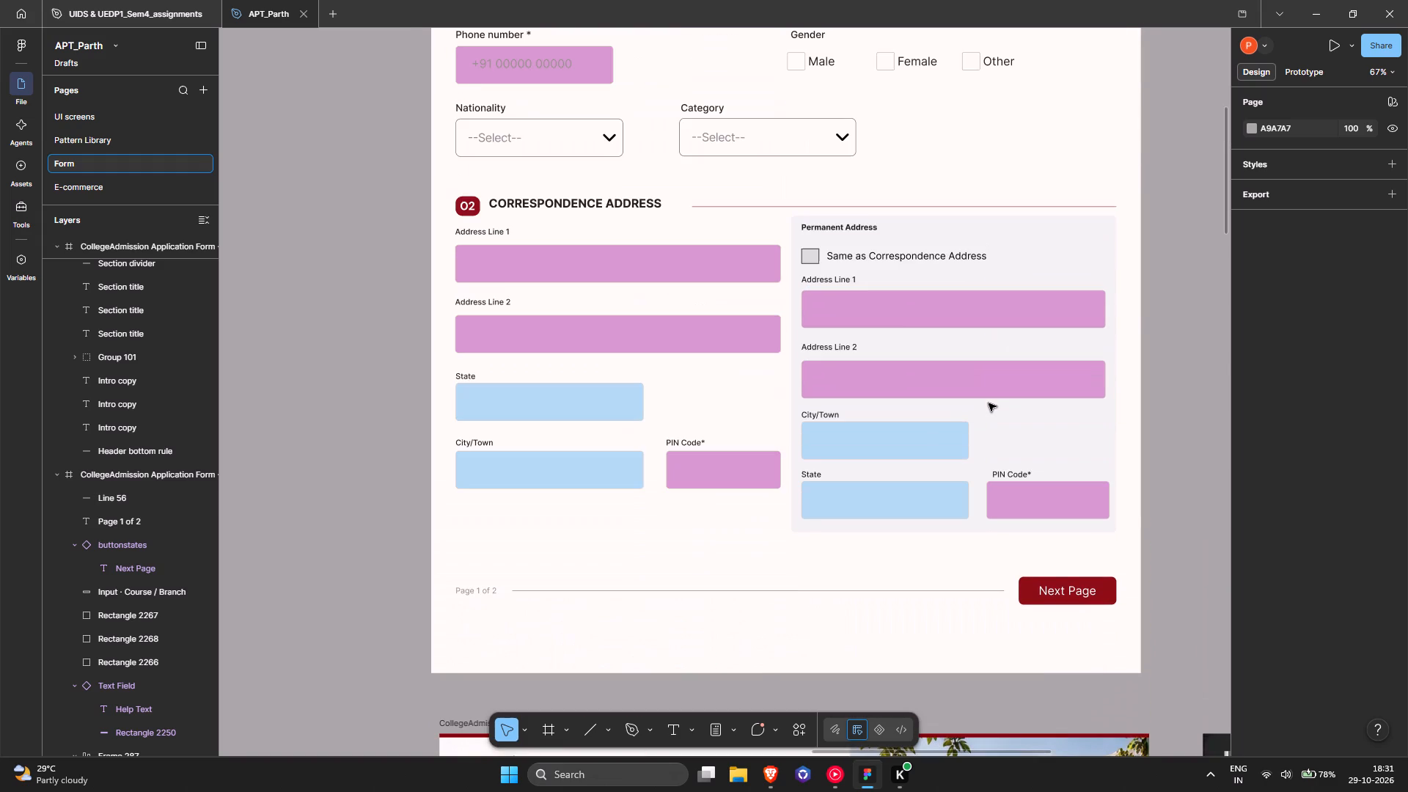
click(872, 592)
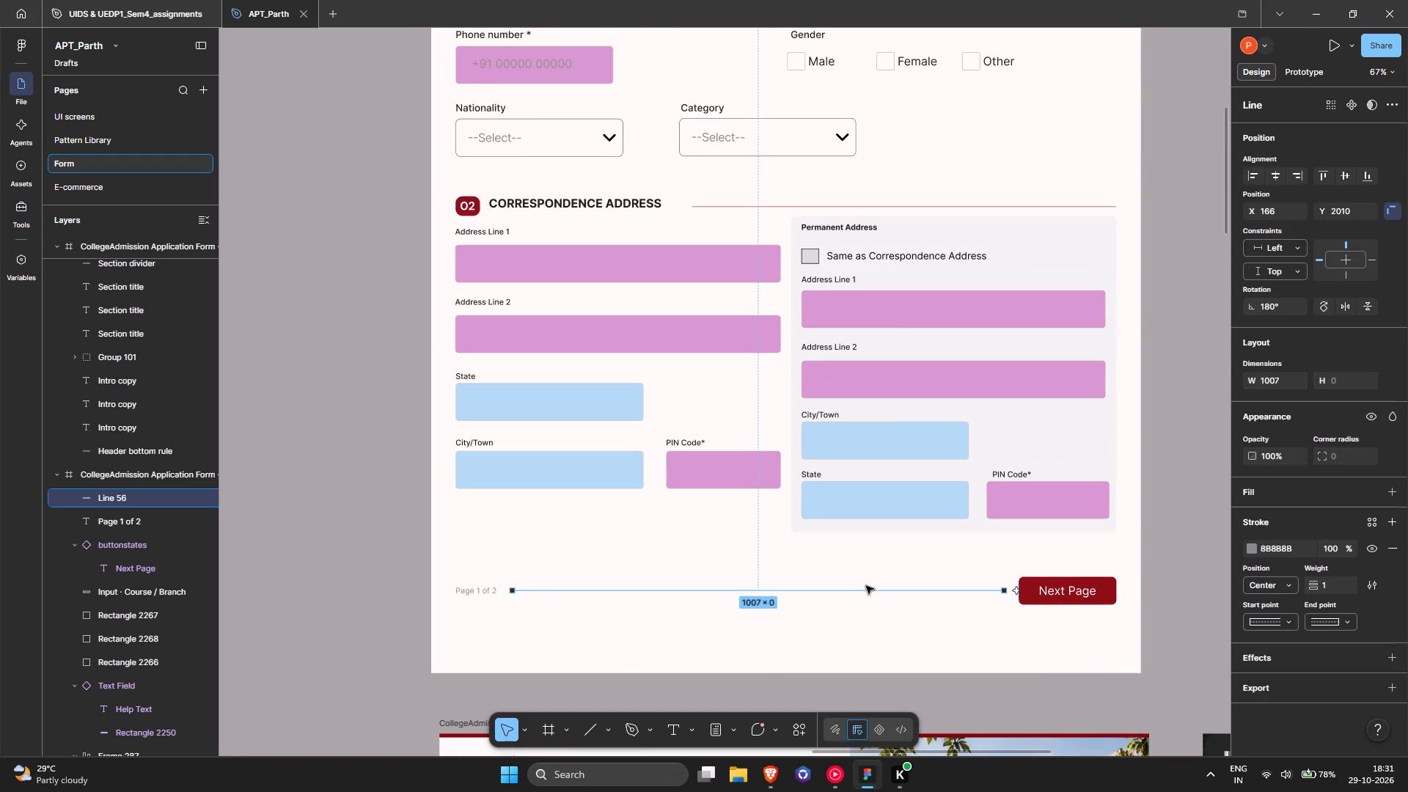
key(i)
ctrl+scroll(803, 202, up, 16)
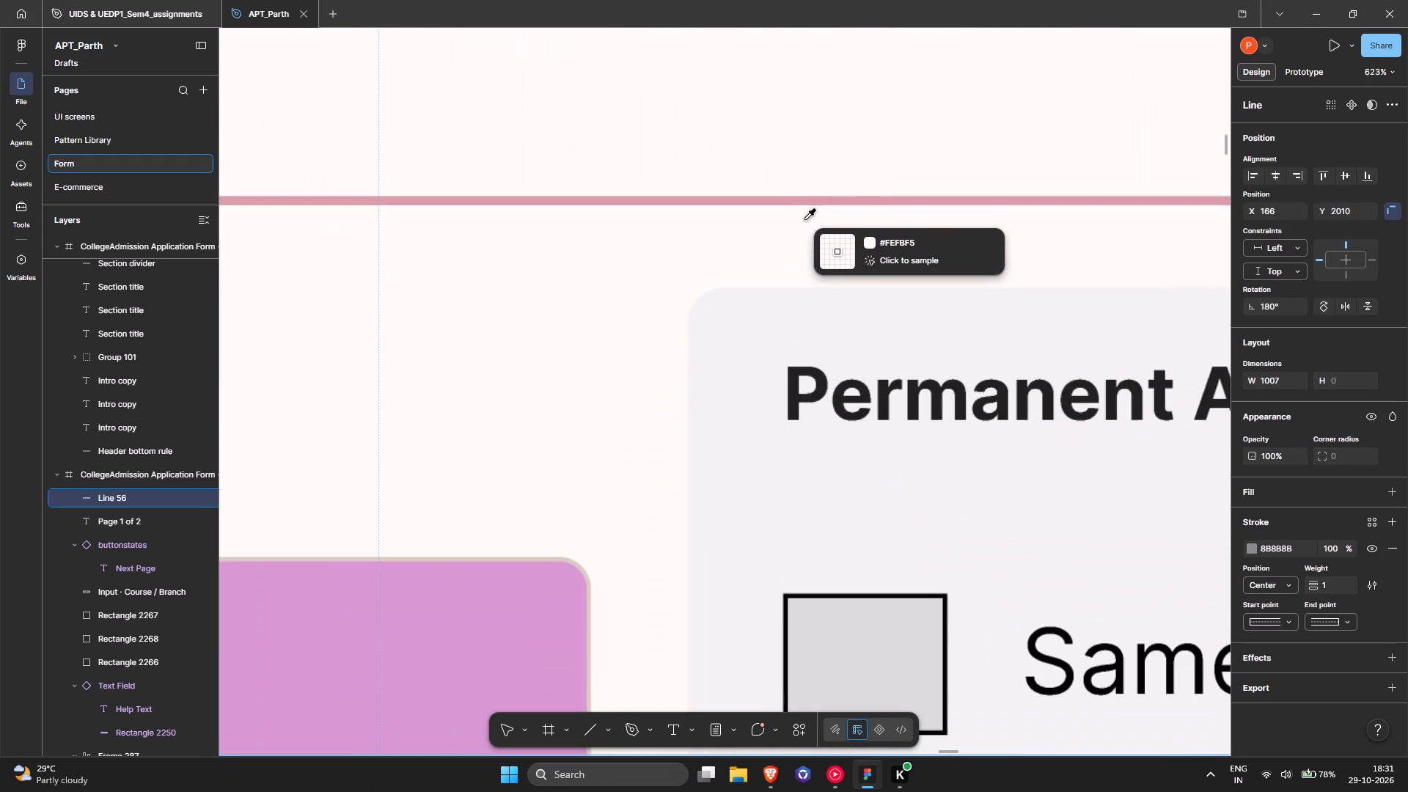
click(805, 198)
ctrl+scroll(805, 198, down, 13)
scroll(771, 328, down, 5)
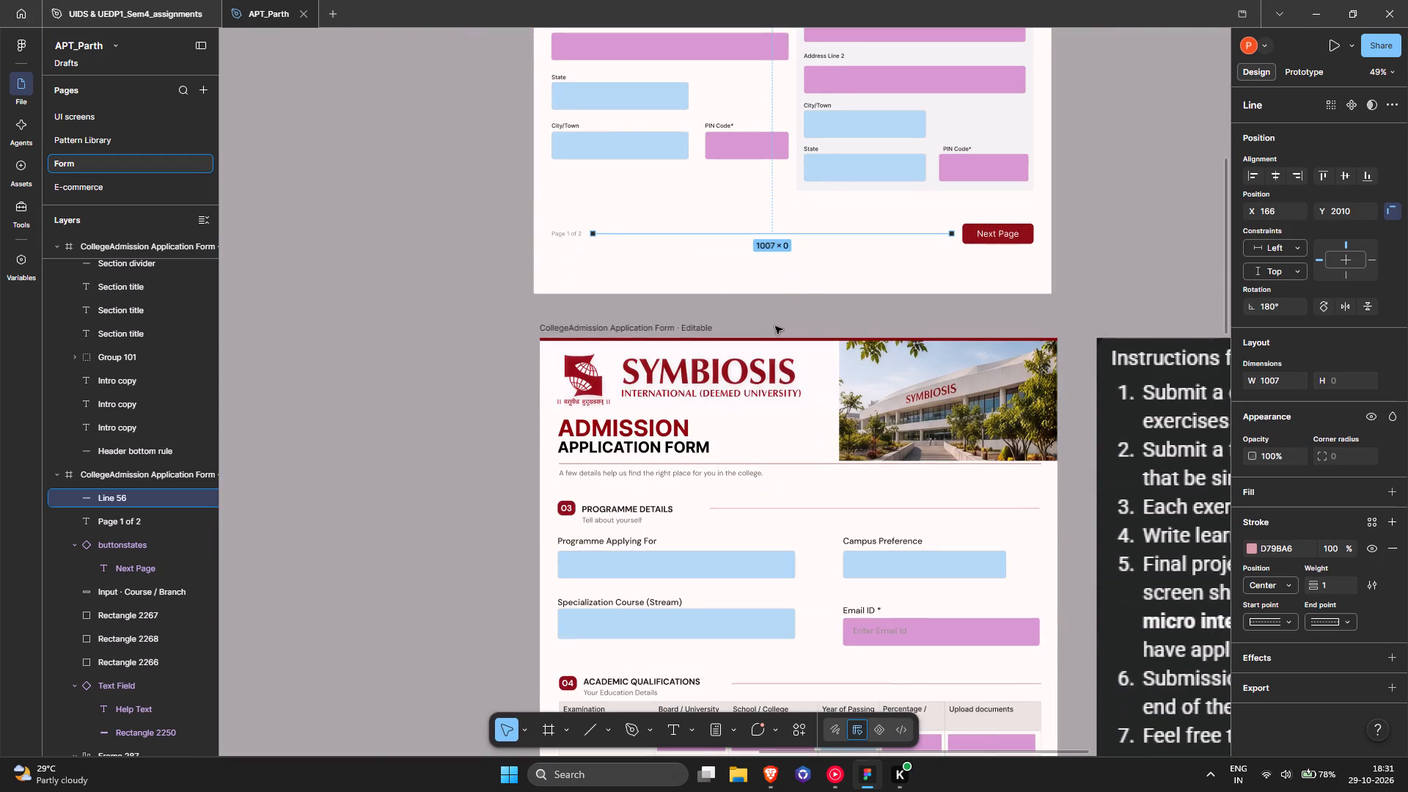
scroll(813, 243, down, 1)
scroll(801, 282, up, 5)
click(759, 155)
Move the Declaration section divider on the second form page up to Y 1559, level with the heading.
click(782, 141)
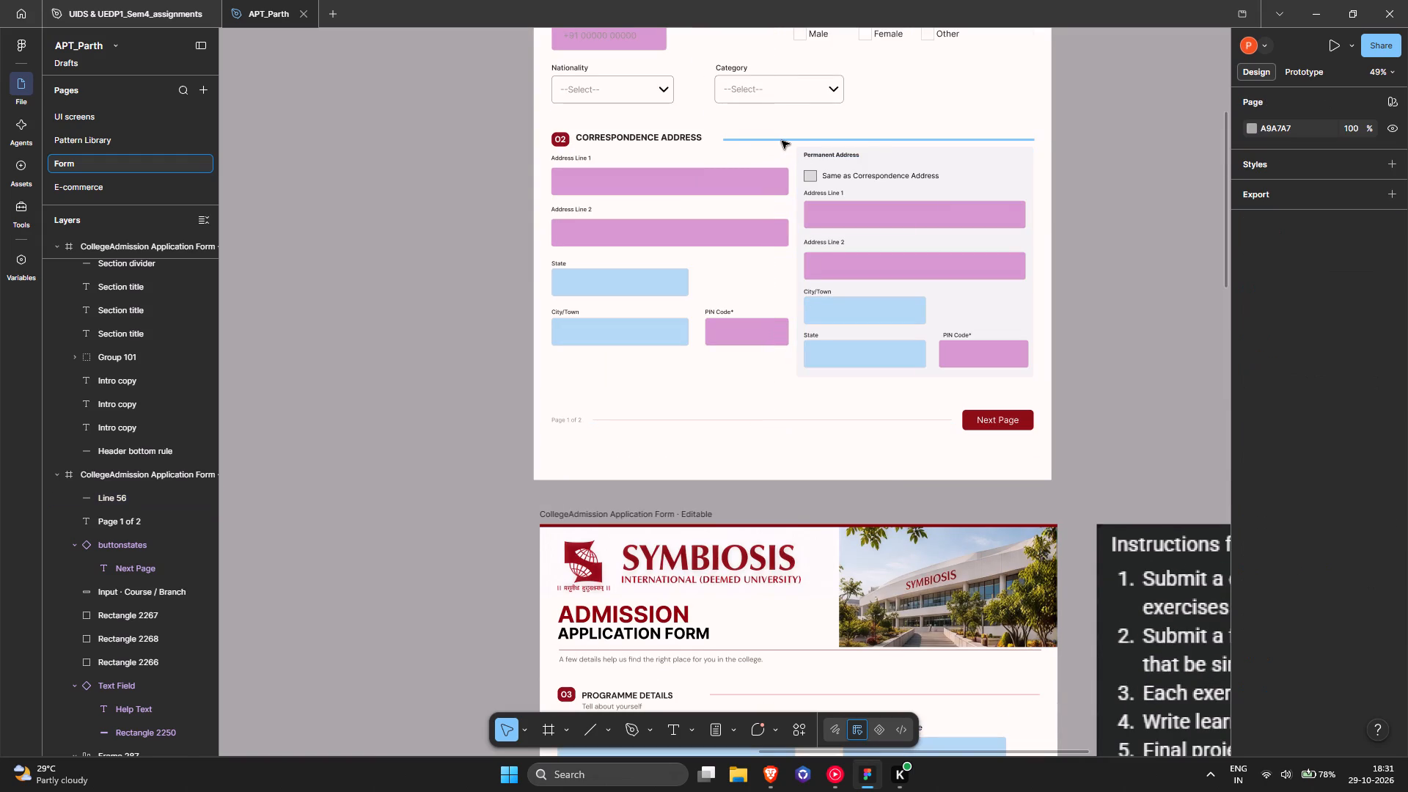
scroll(782, 144, down, 12)
scroll(756, 249, down, 6)
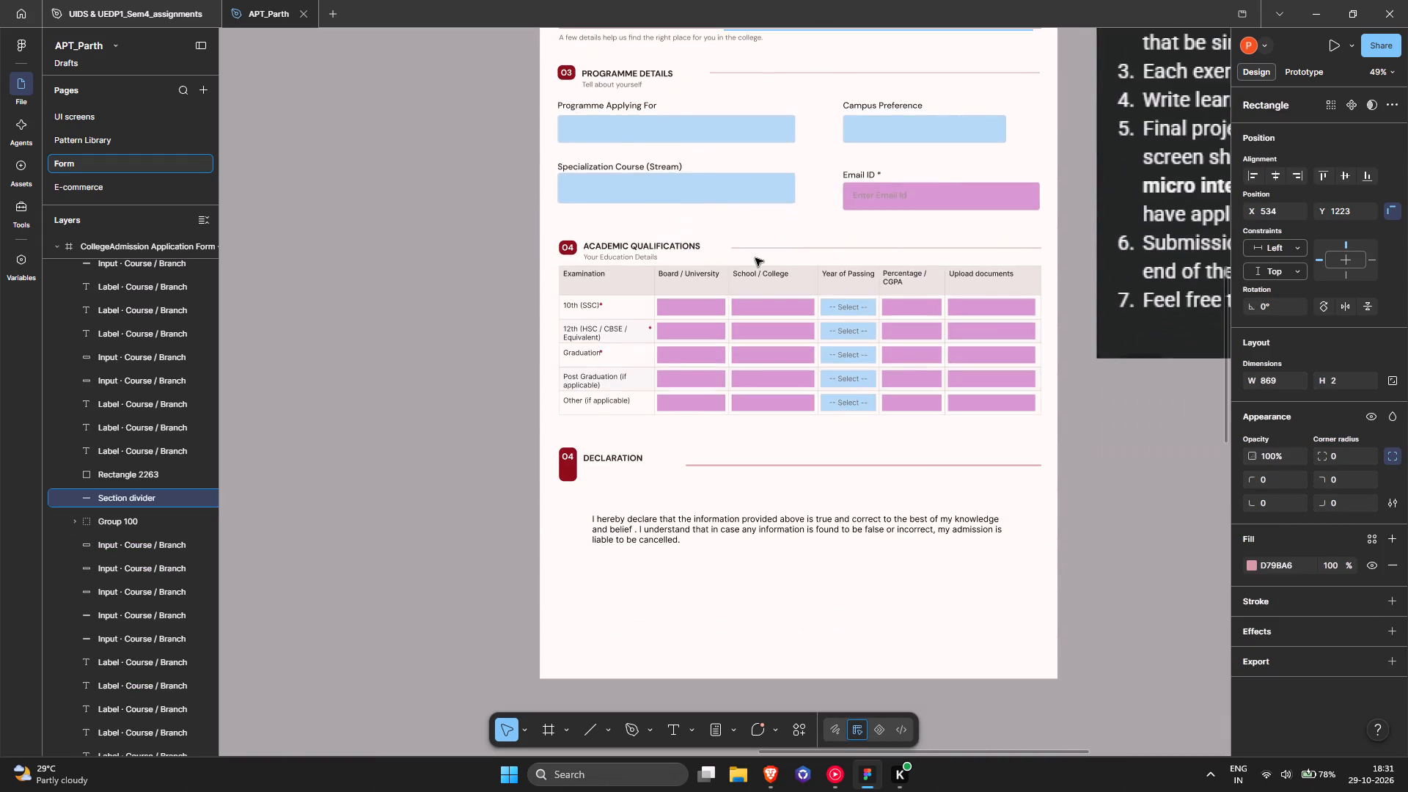
scroll(785, 465, down, 4)
ctrl+scroll(686, 271, up, 4)
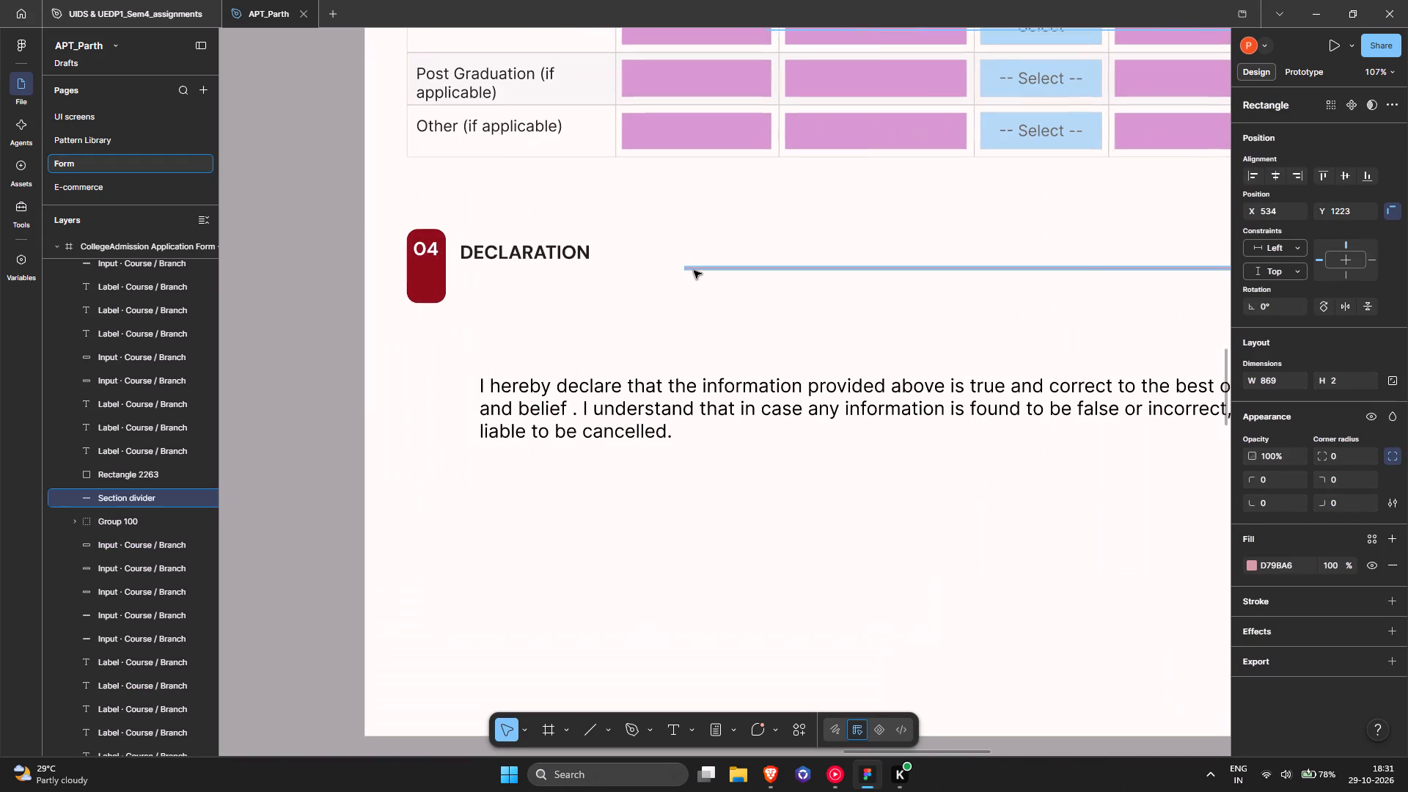
drag(694, 271, 692, 257)
ctrl+scroll(706, 288, down, 5)
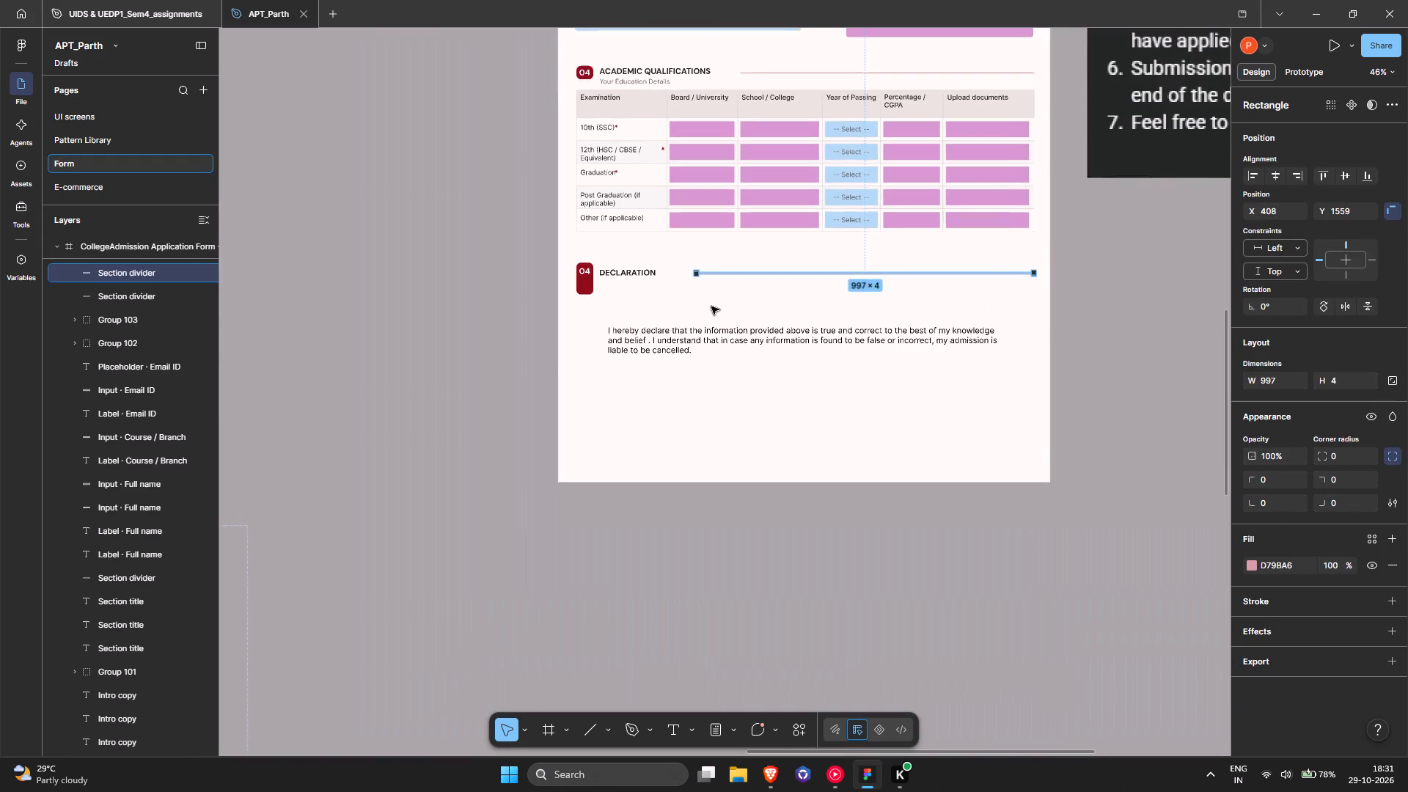
click(711, 307)
Move the declaration paragraph to about X 259, Y 1666, closer to the Declaration heading.
drag(718, 331, 753, 326)
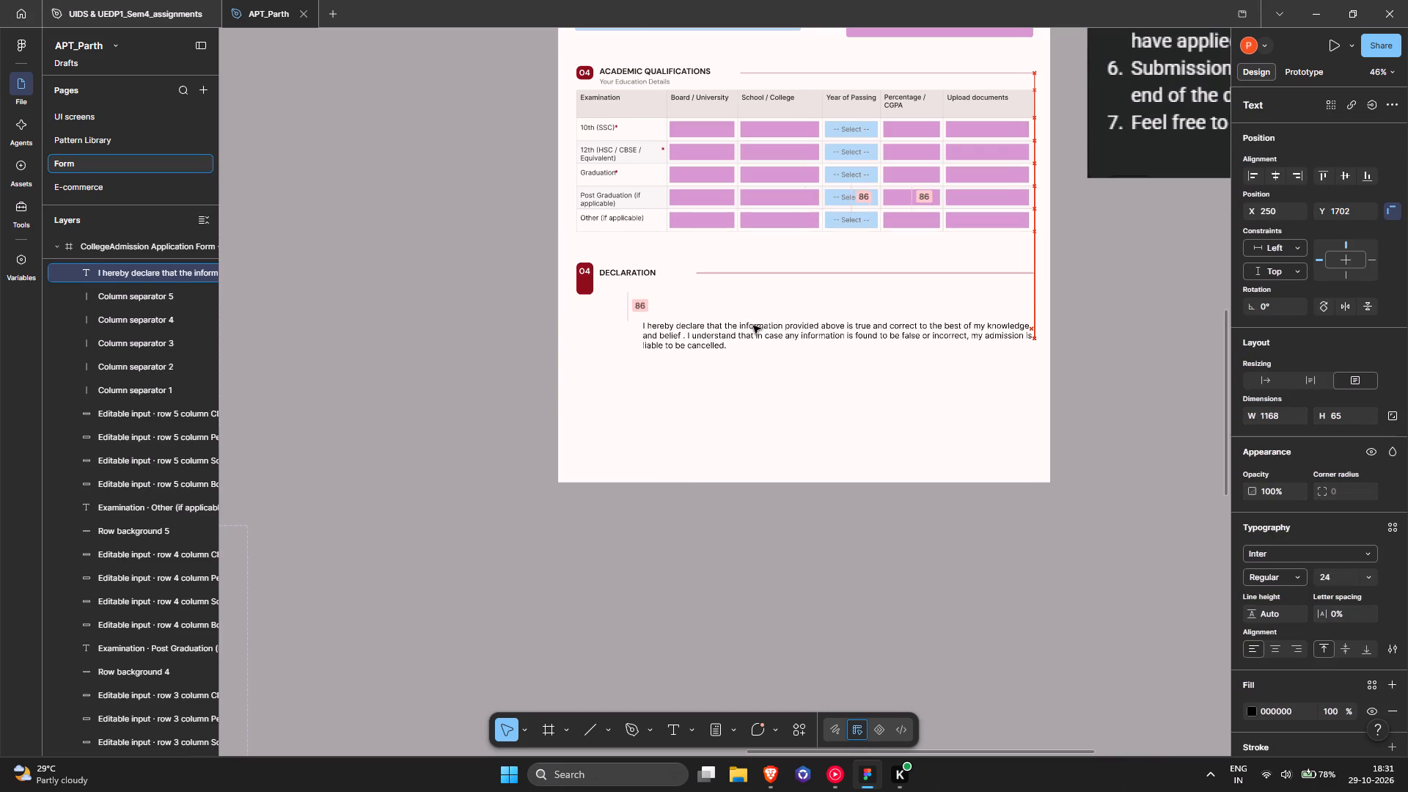
drag(753, 326, 756, 314)
click(1079, 339)
Resize the declaration paragraph's text box to about 1153 wide and 87 high.
ctrl+scroll(1052, 338, up, 3)
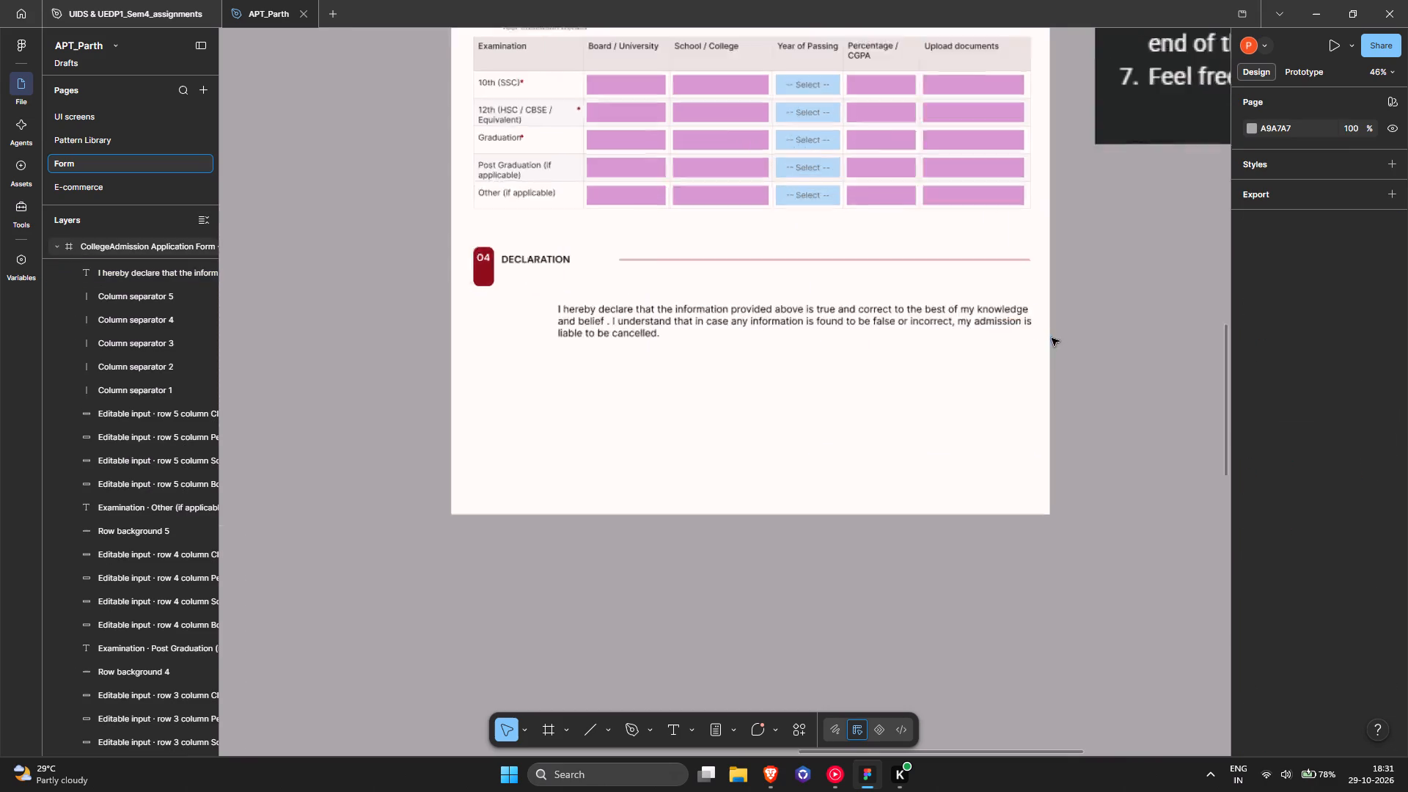
ctrl+scroll(1052, 338, up, 2)
click(971, 296)
drag(1027, 296, 1016, 296)
ctrl+scroll(1016, 296, down, 3)
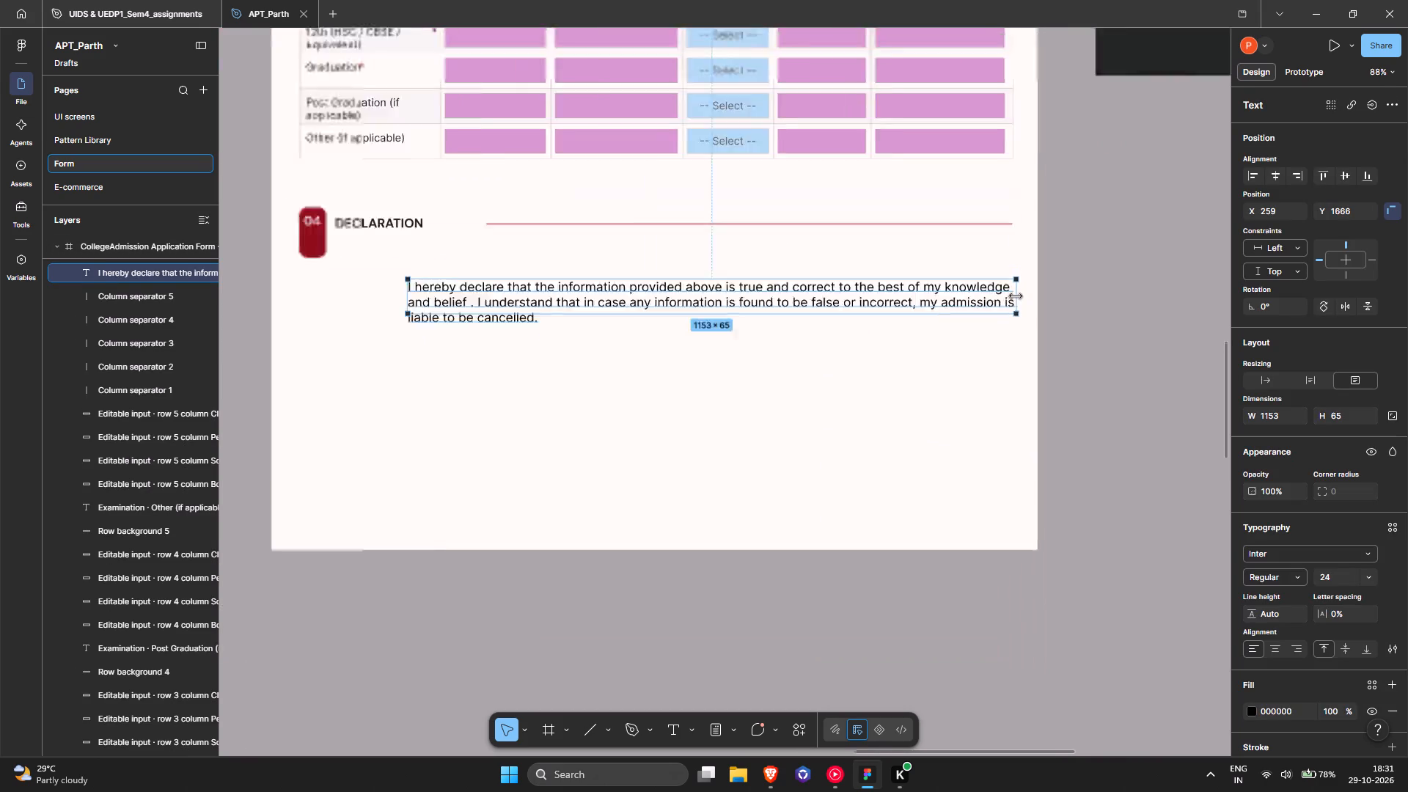
ctrl+scroll(1016, 296, down, 5)
drag(914, 304, 924, 304)
drag(924, 304, 924, 310)
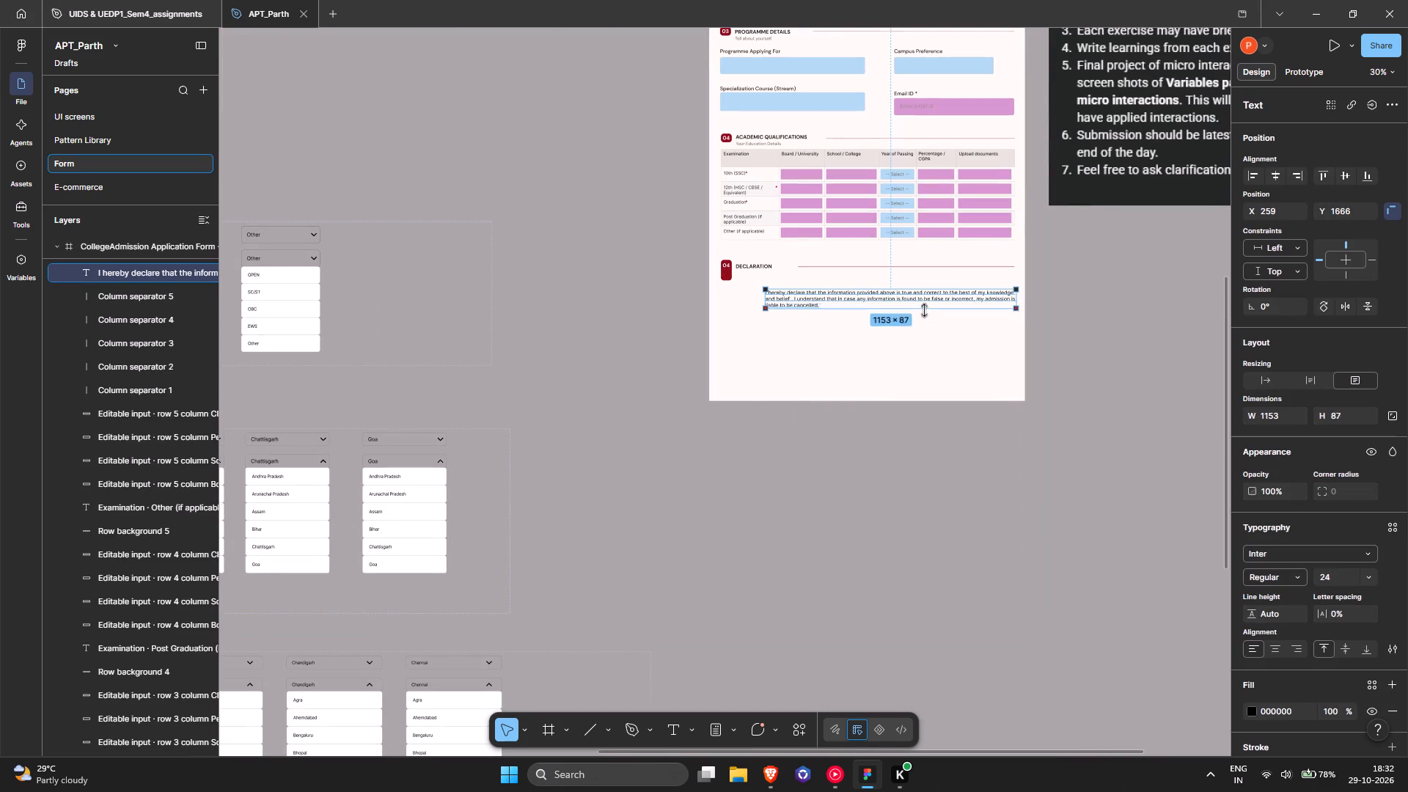
drag(924, 310, 924, 311)
click(947, 351)
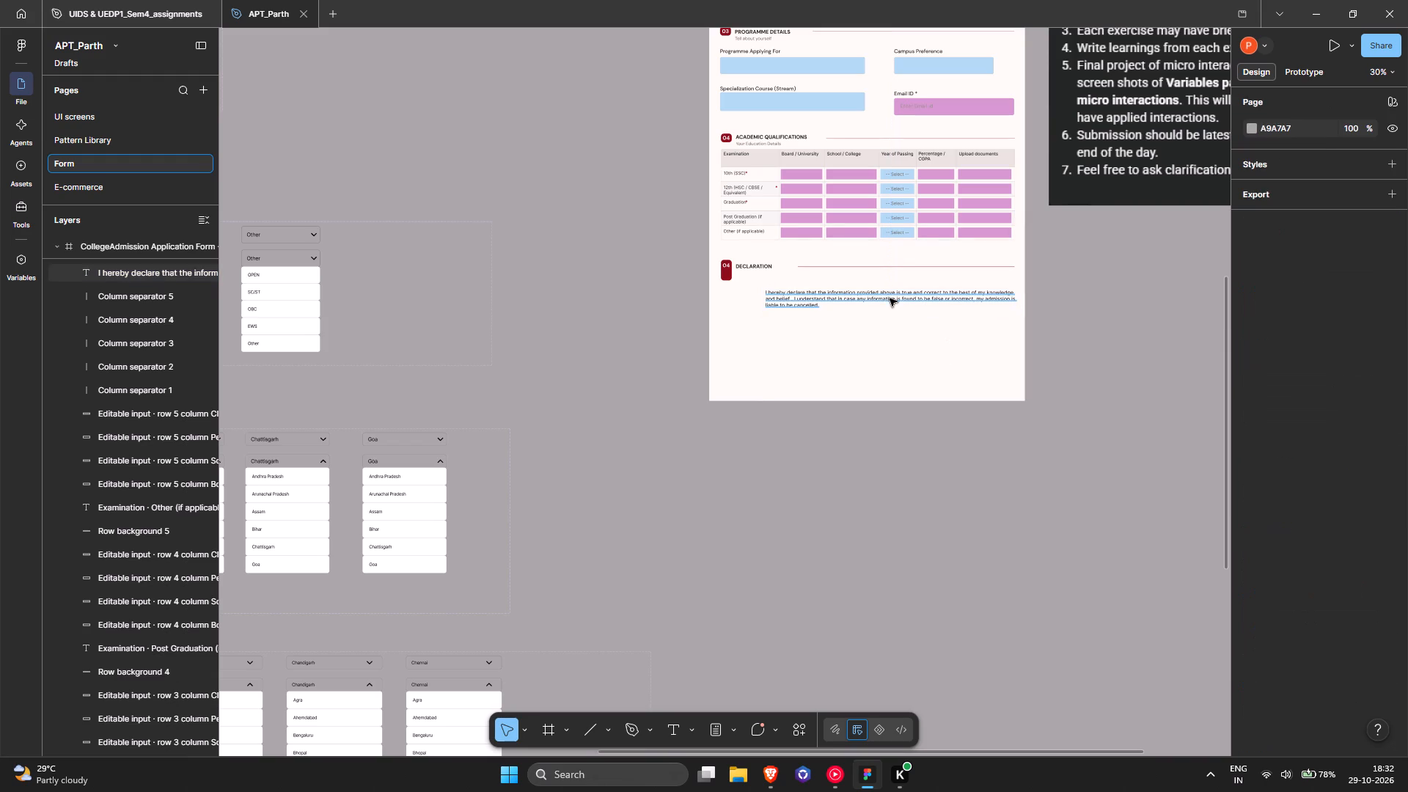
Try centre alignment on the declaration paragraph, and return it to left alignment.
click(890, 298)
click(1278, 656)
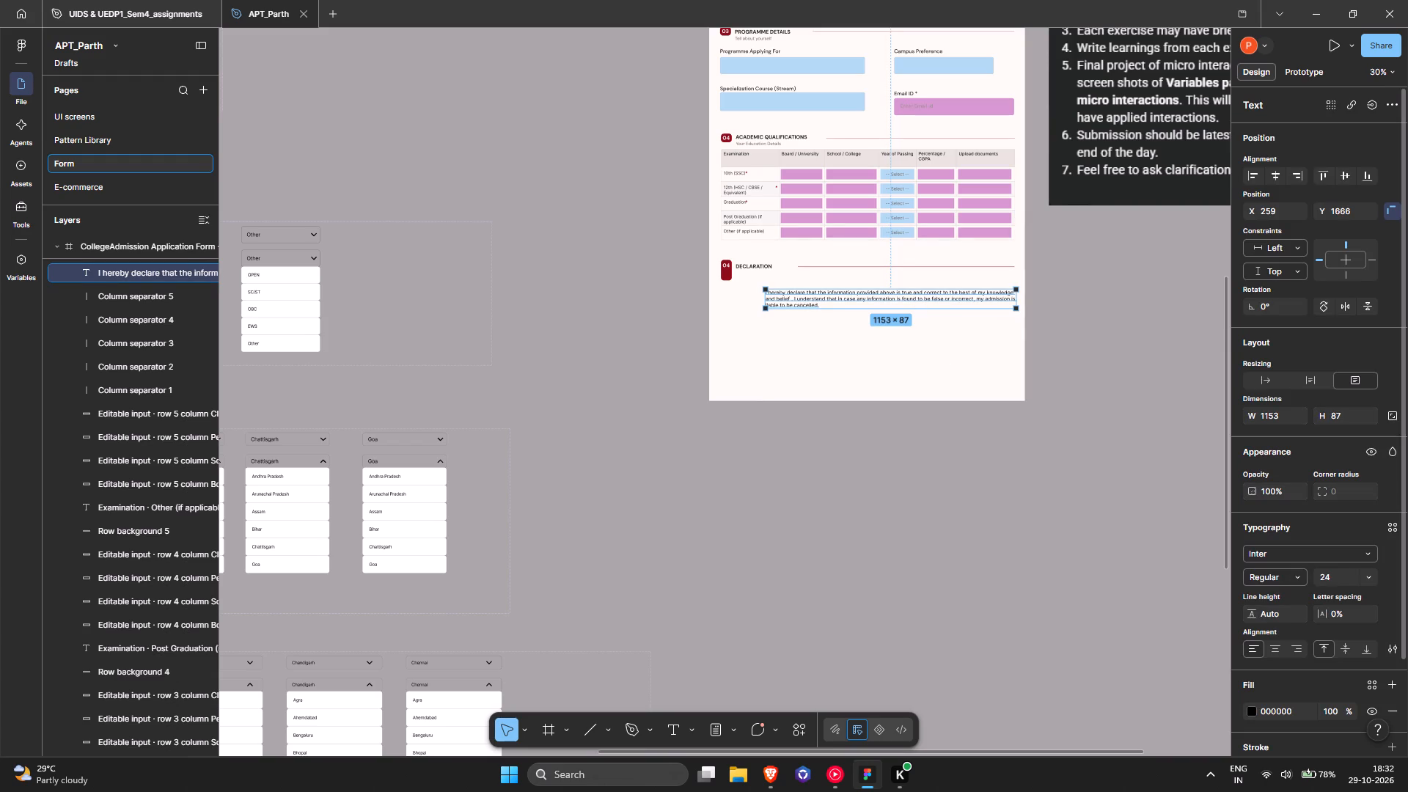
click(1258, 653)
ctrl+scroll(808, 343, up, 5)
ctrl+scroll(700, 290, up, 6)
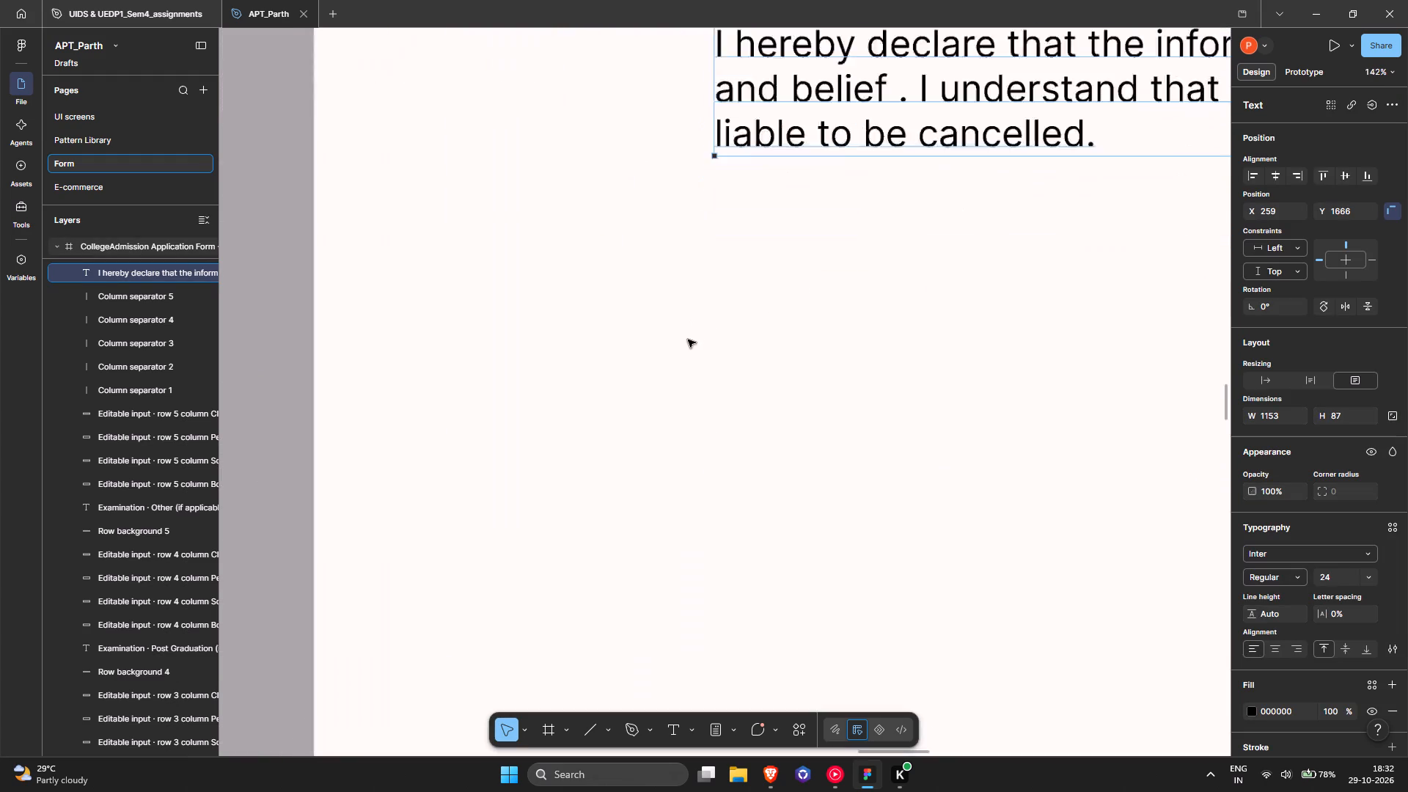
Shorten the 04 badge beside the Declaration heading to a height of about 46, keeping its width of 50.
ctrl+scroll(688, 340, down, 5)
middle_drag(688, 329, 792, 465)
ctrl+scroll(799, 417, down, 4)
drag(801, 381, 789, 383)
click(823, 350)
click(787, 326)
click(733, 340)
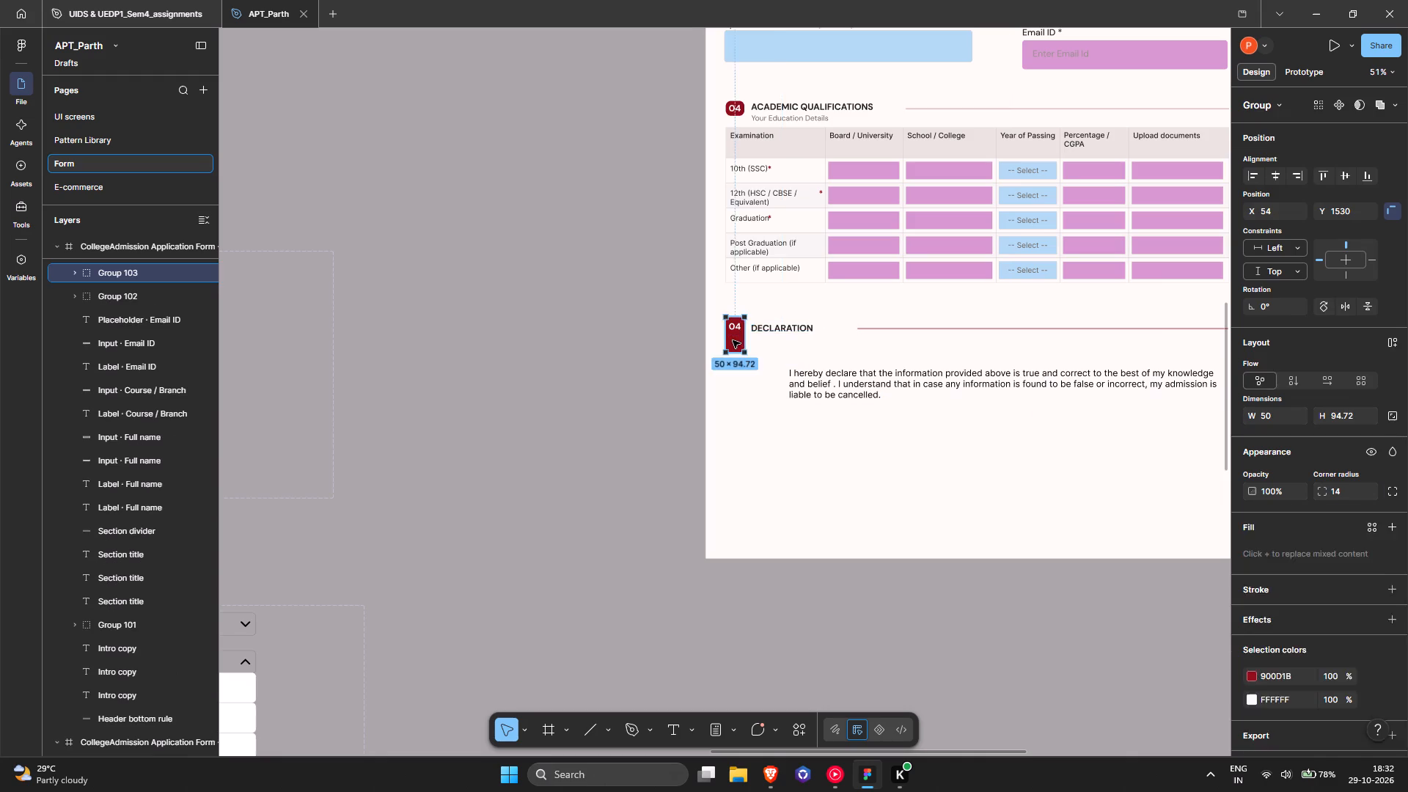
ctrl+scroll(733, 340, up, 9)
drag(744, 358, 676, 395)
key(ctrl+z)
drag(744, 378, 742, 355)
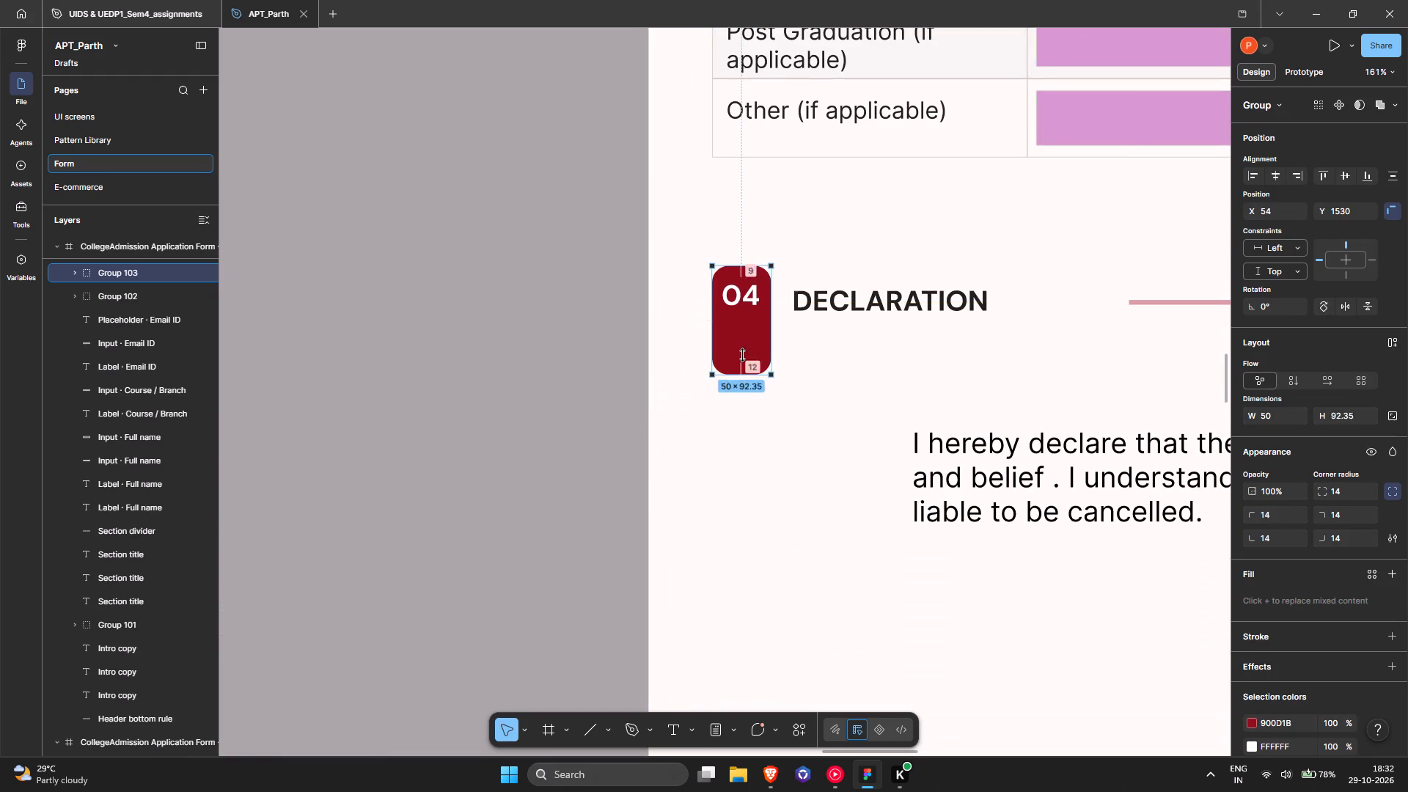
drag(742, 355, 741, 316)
Move the Declaration section's 04 badge to about X 59, Y 1538, level with the heading.
ctrl+scroll(741, 316, down, 4)
scroll(741, 316, up, 3)
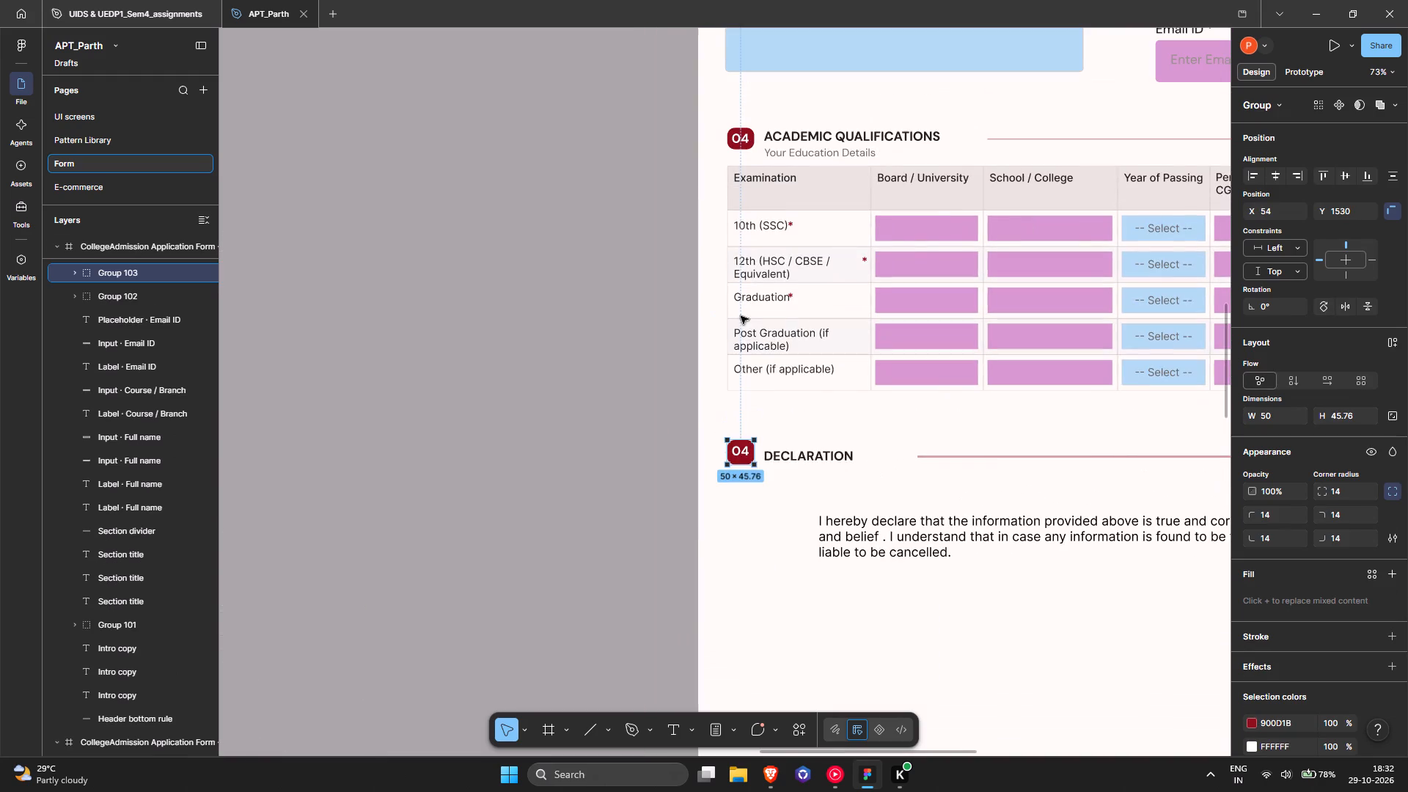
ctrl+scroll(744, 452, up, 5)
drag(744, 443, 744, 451)
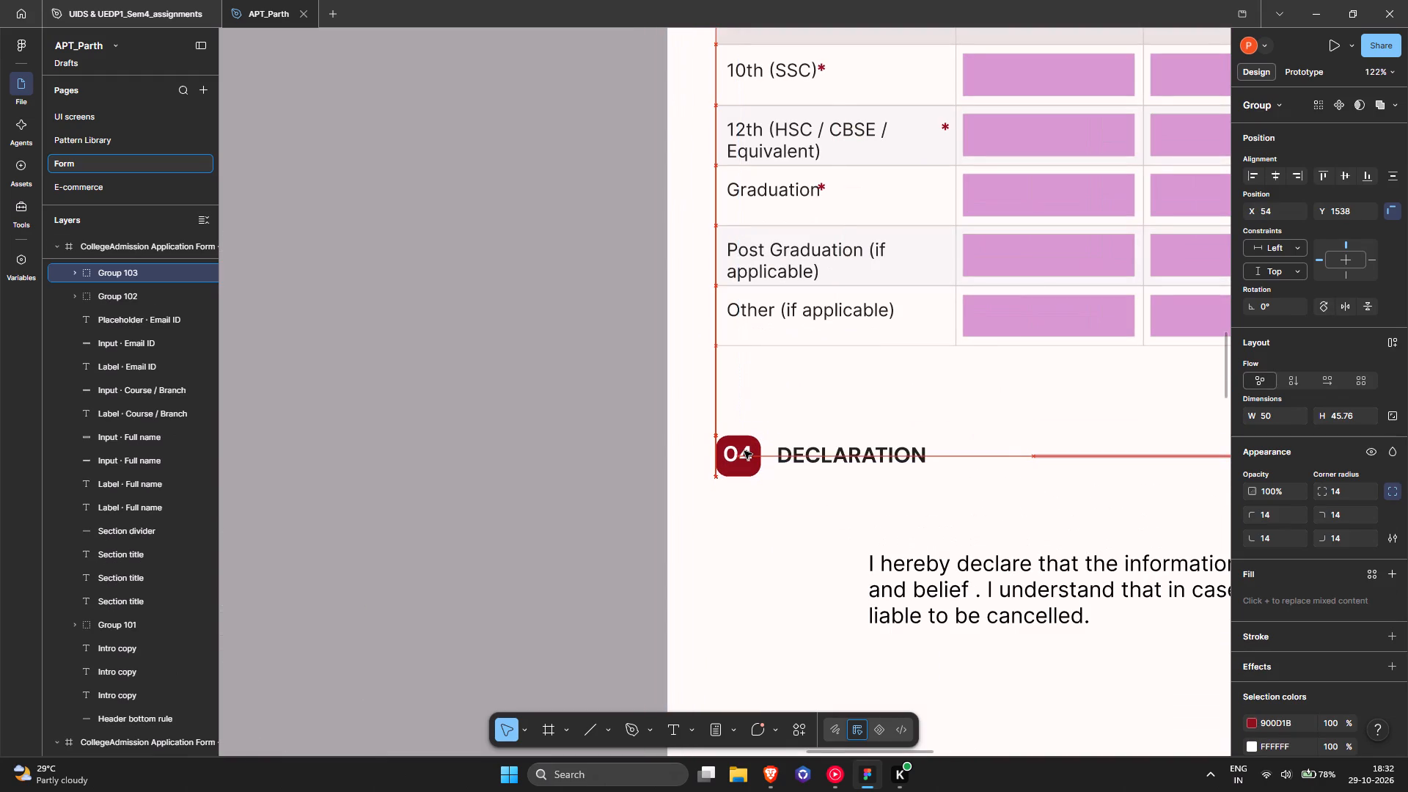
drag(744, 451, 748, 451)
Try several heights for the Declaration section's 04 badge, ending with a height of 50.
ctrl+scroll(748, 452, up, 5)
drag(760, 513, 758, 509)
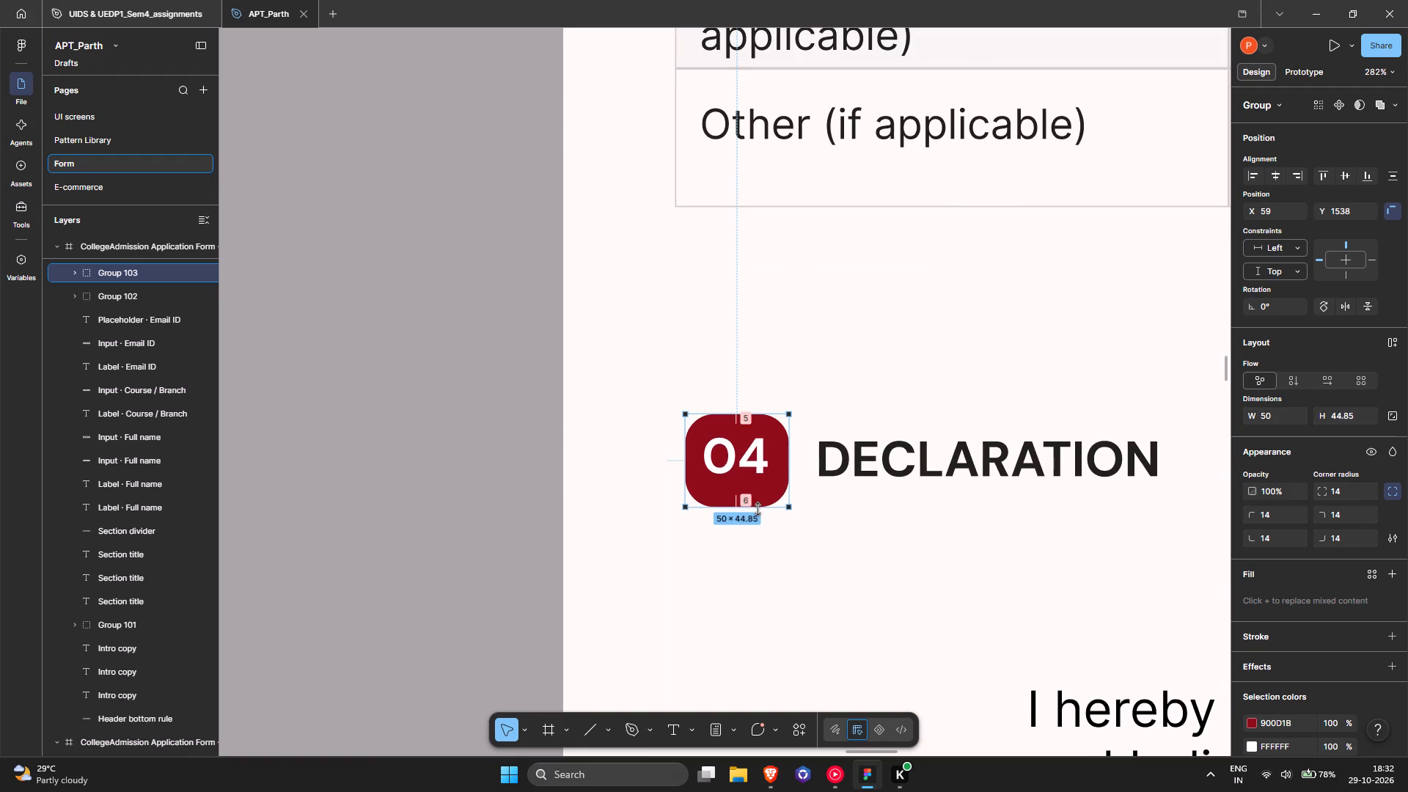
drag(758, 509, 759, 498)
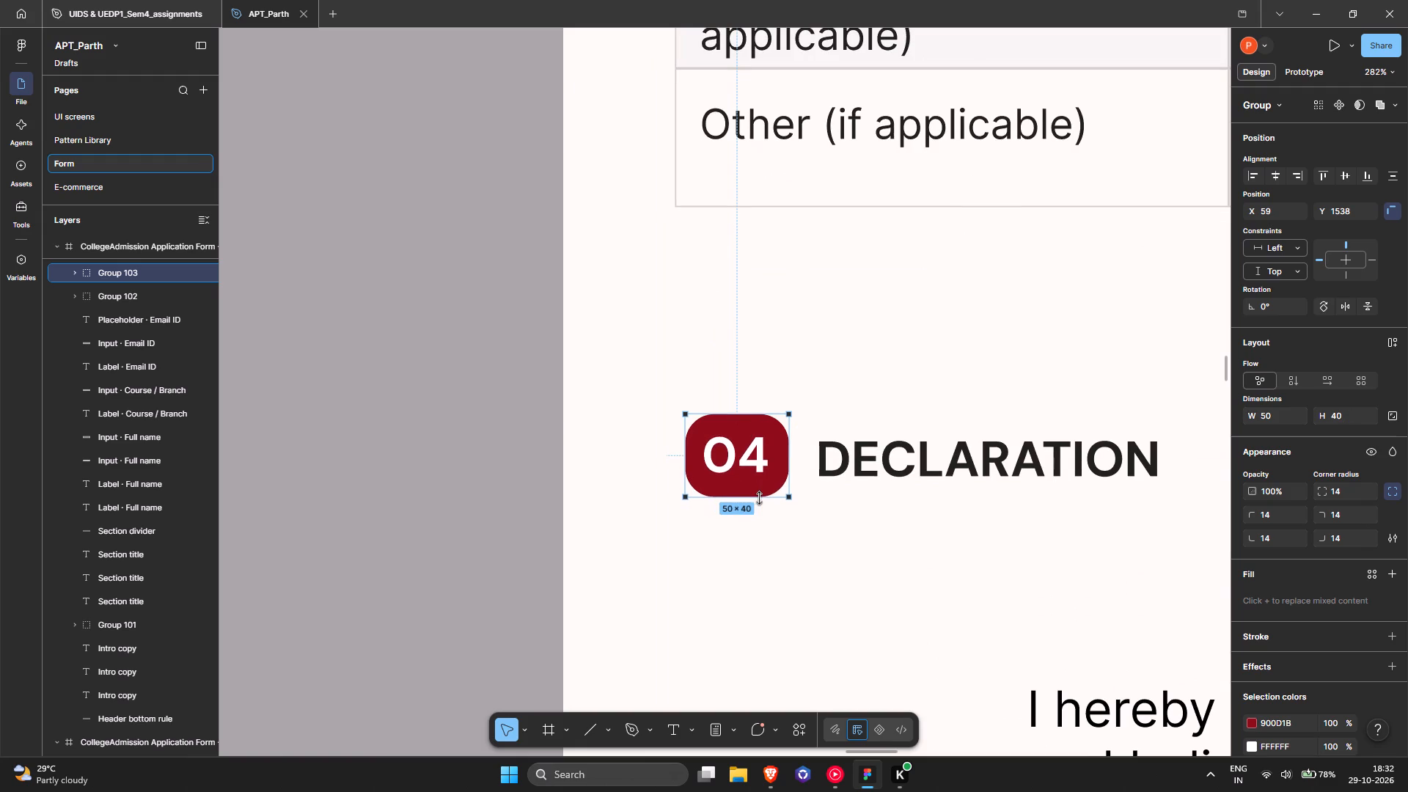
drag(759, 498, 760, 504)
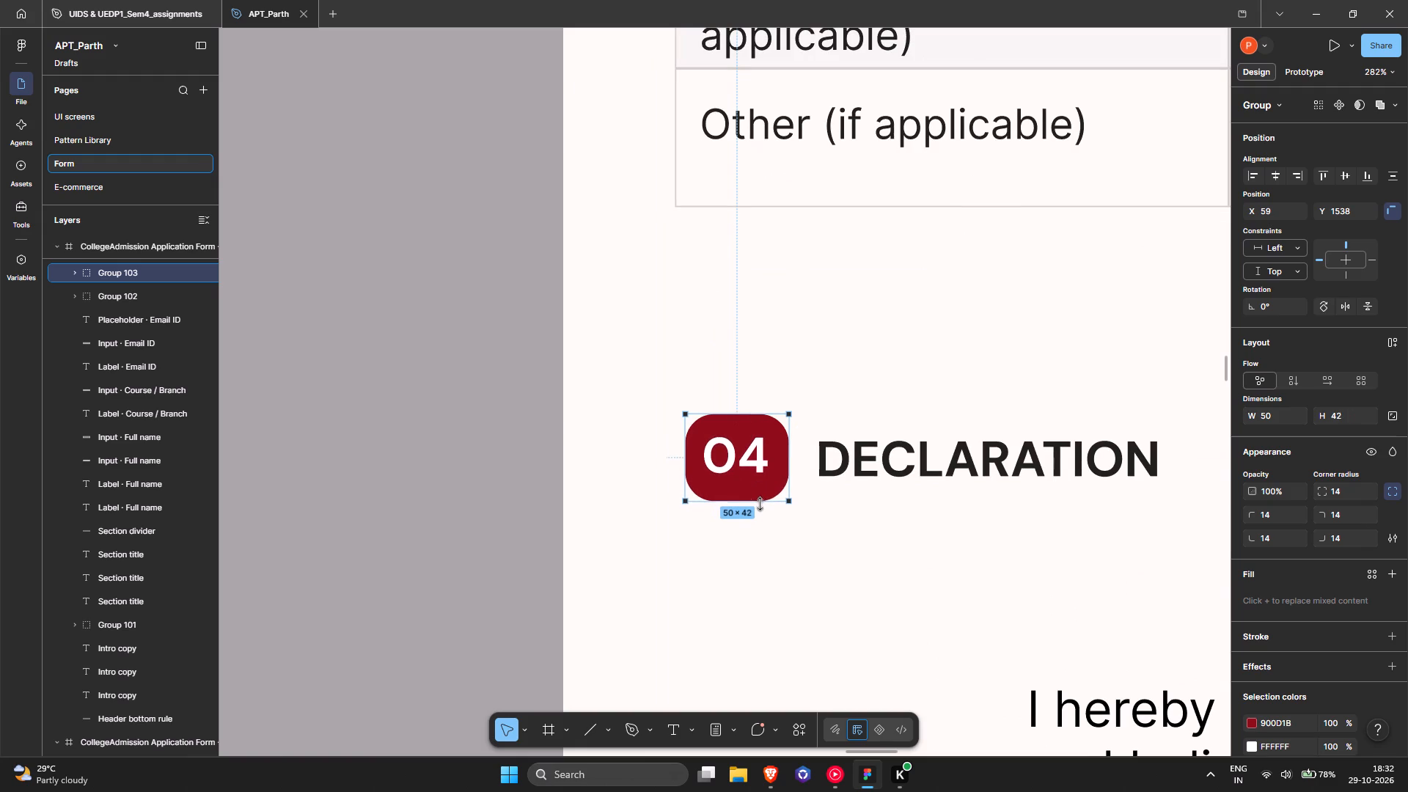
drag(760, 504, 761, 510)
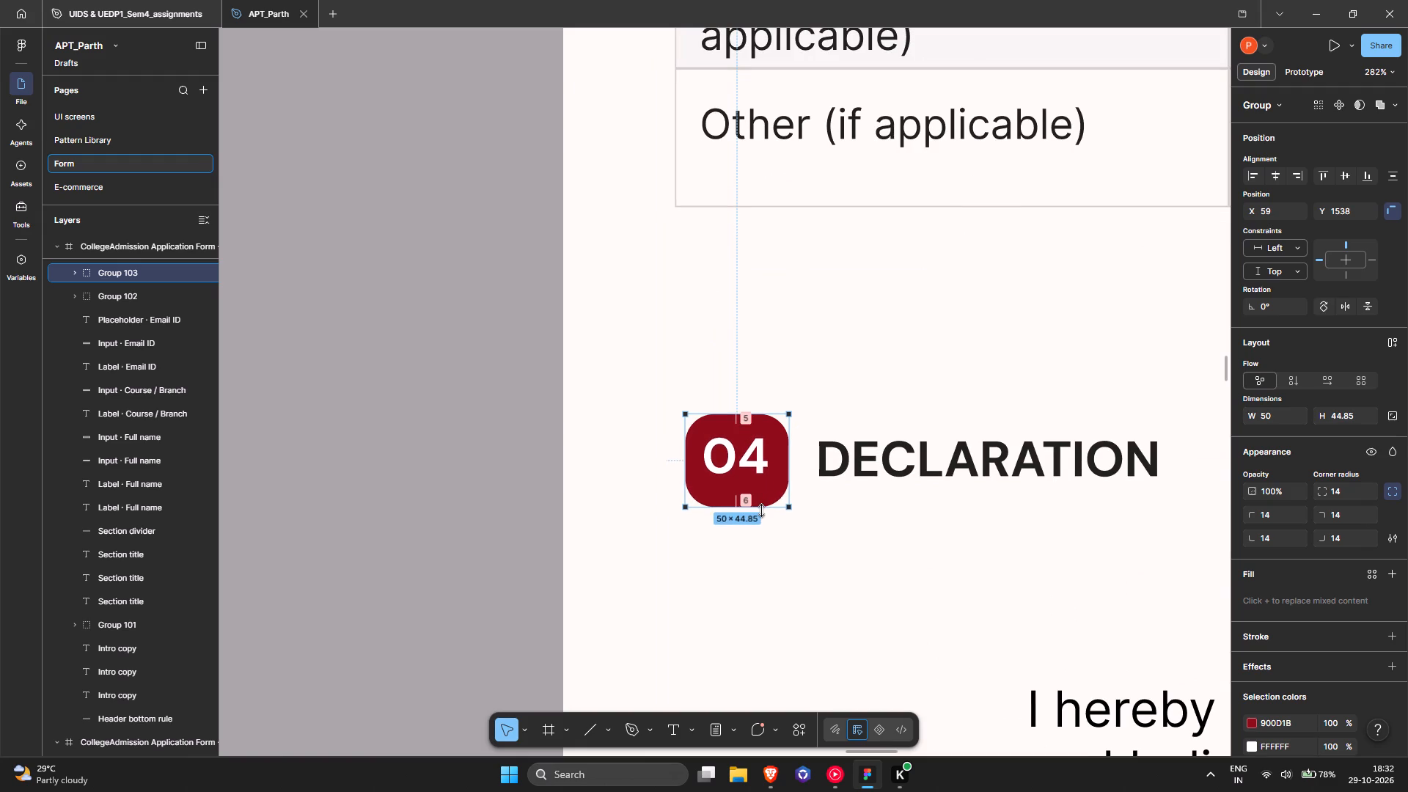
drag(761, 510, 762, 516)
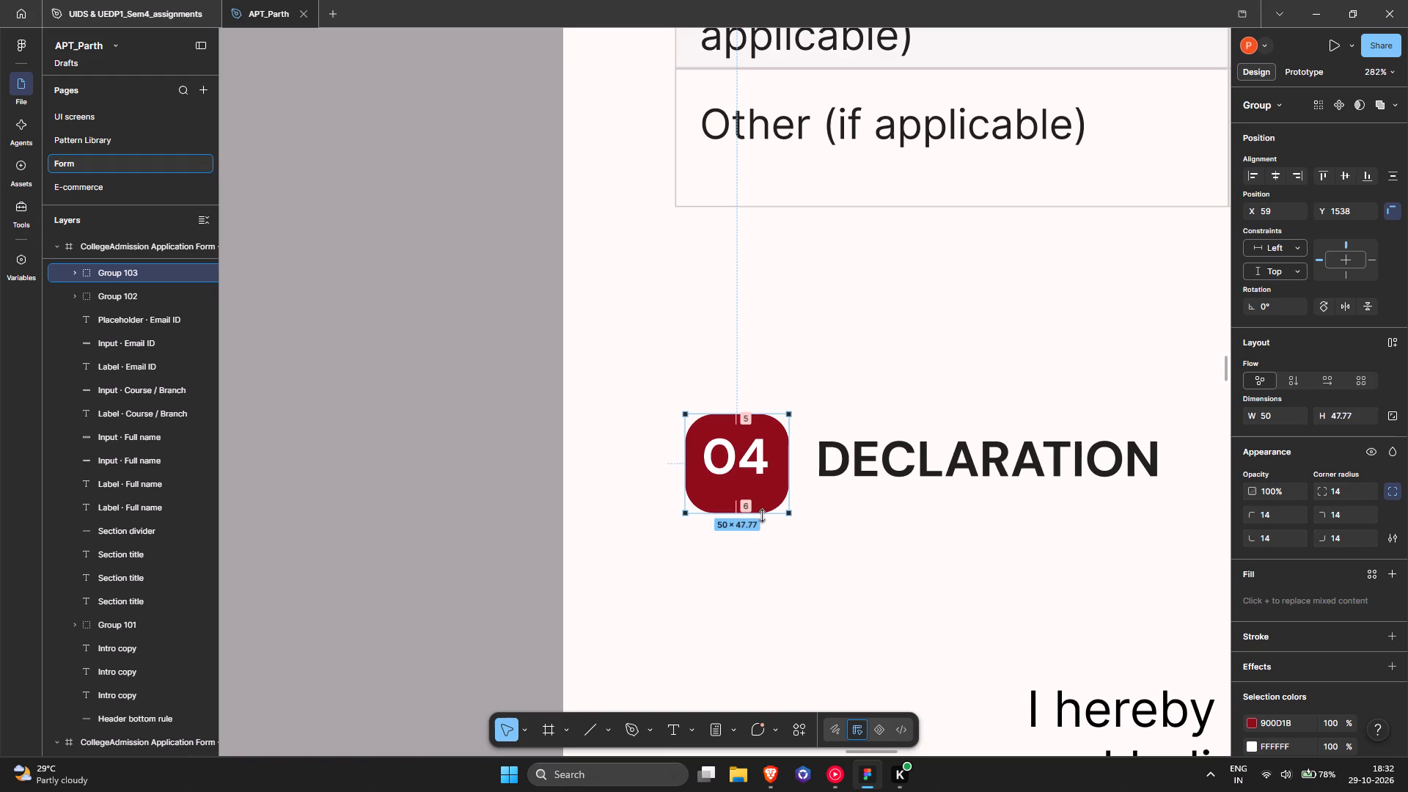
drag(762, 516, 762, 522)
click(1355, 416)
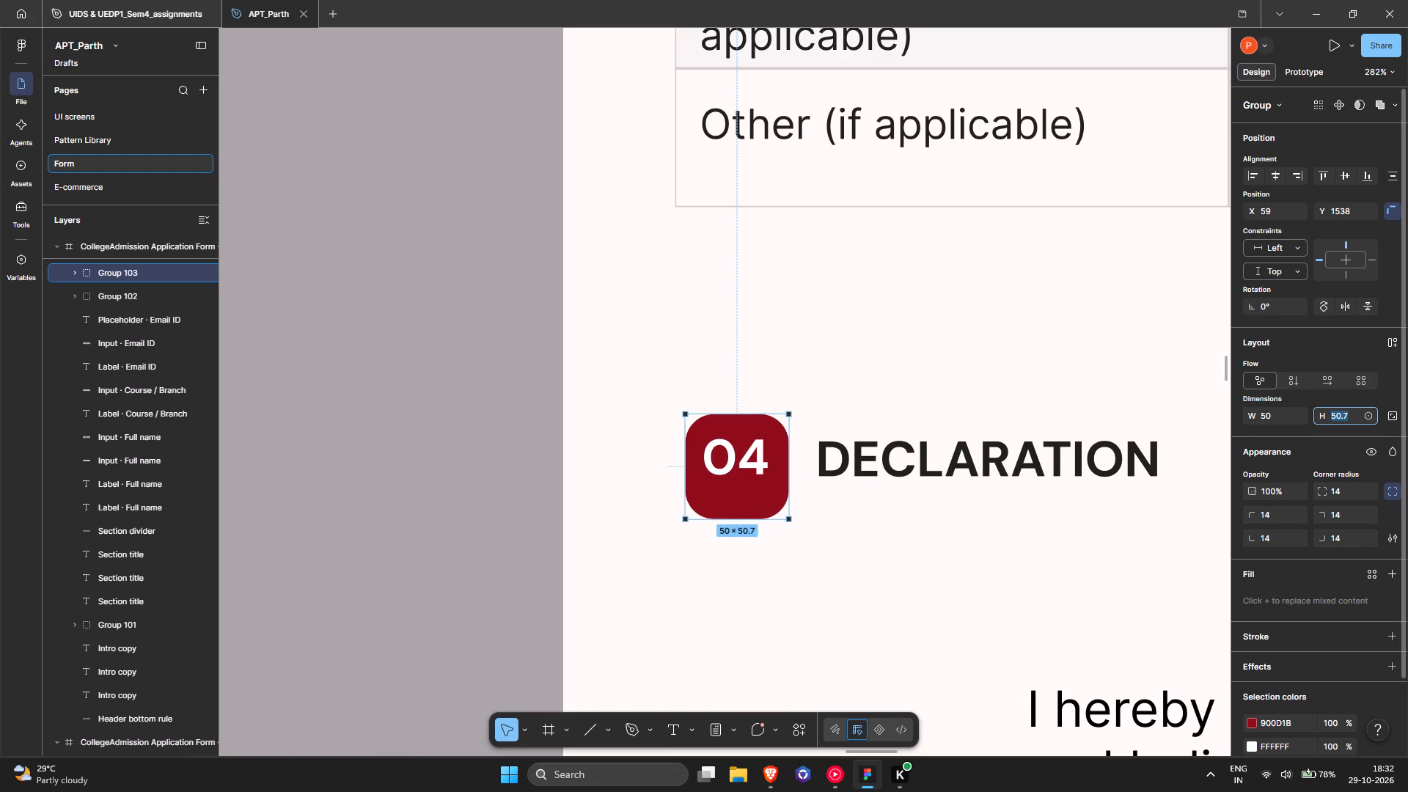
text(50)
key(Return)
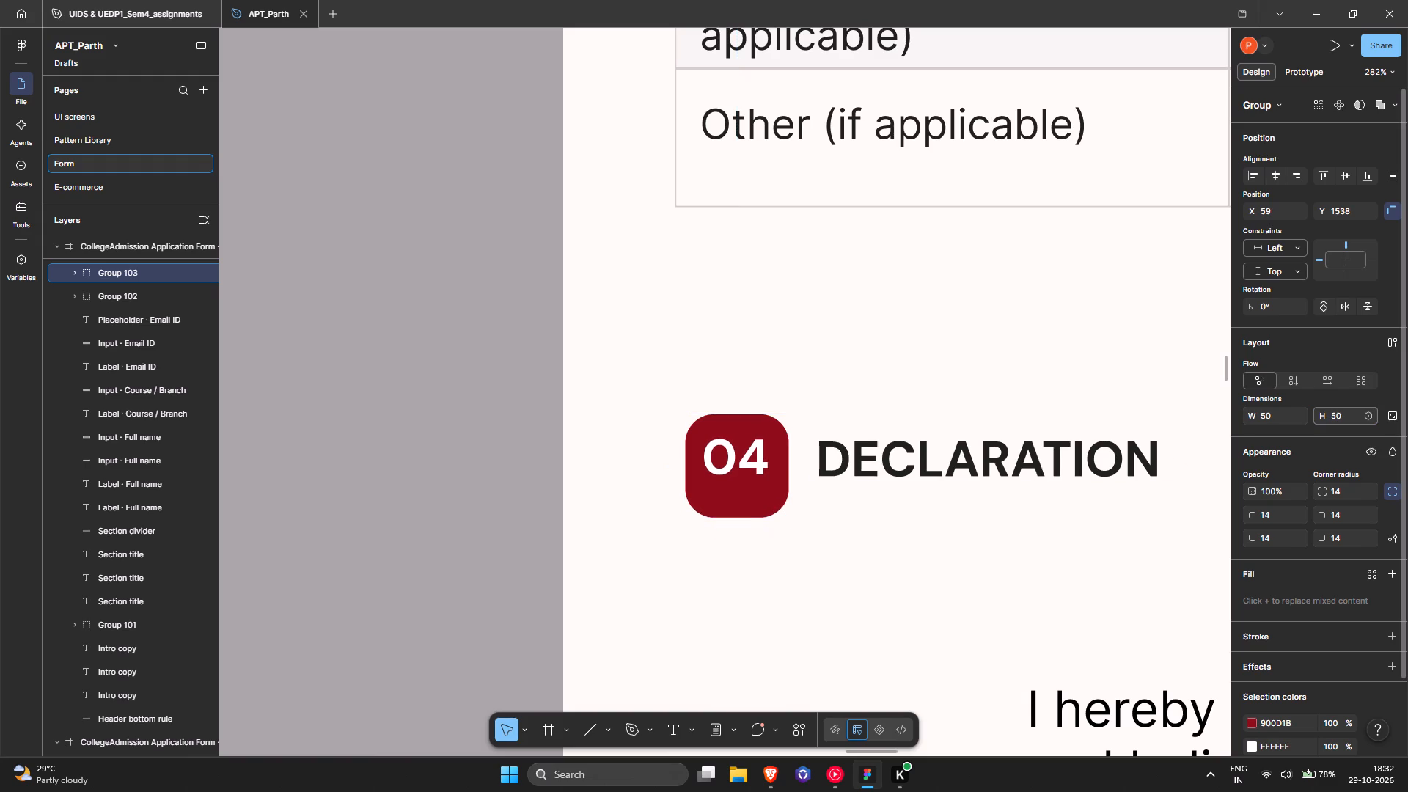
Set the Declaration badge's 04 text to auto width and place it at X 67, Y 1547 inside the badge.
click(696, 458)
double_click(715, 458)
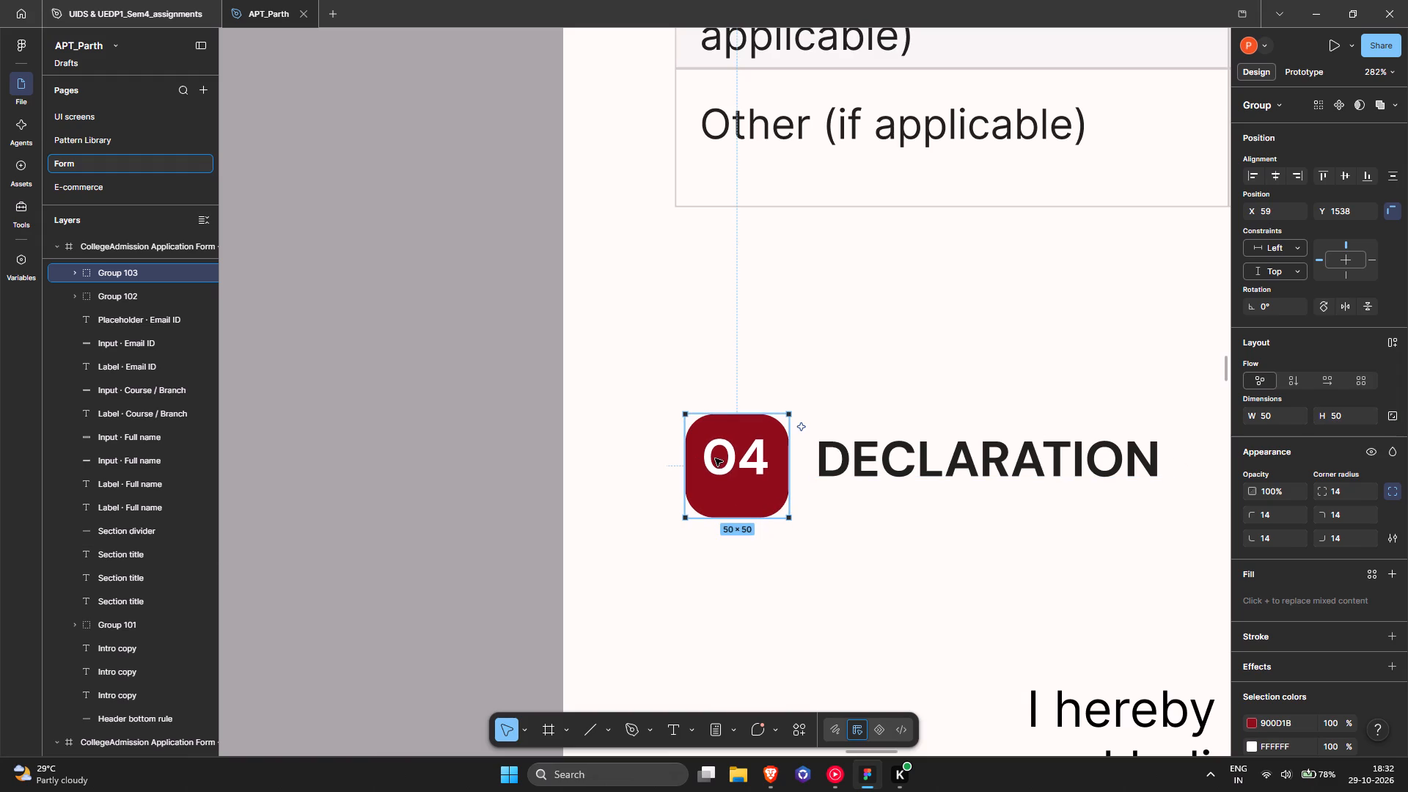
drag(740, 452, 741, 461)
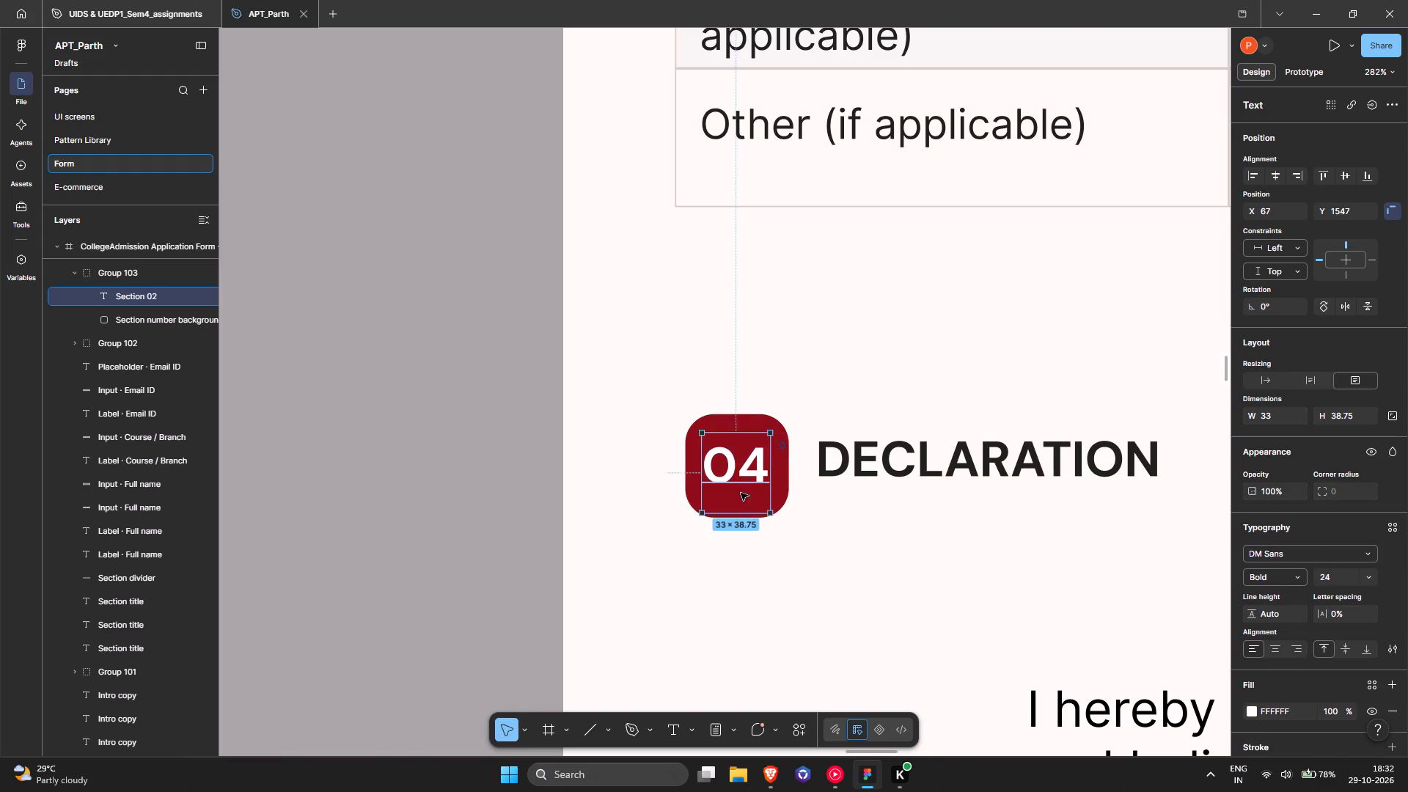
ctrl+scroll(742, 493, up, 5)
click(1266, 386)
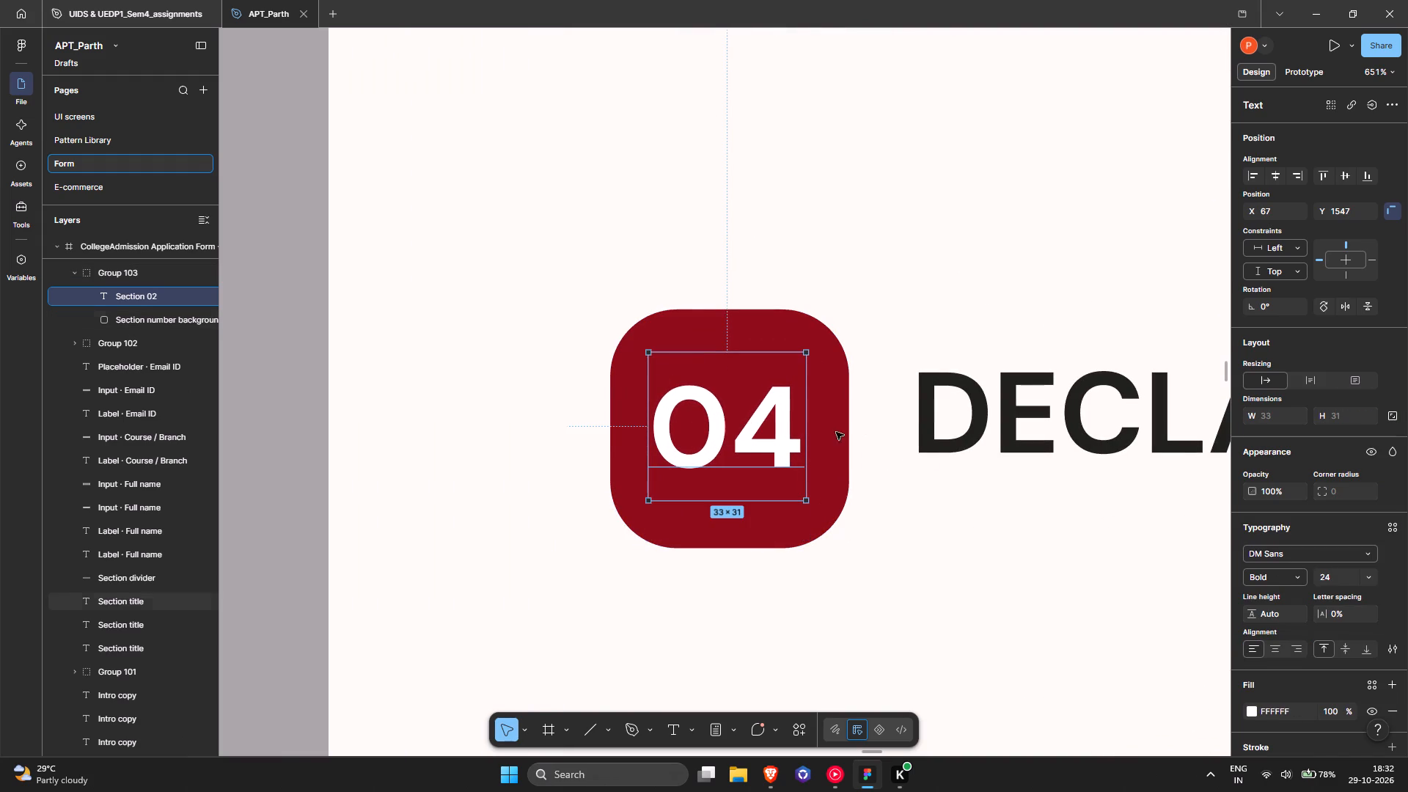
click(741, 441)
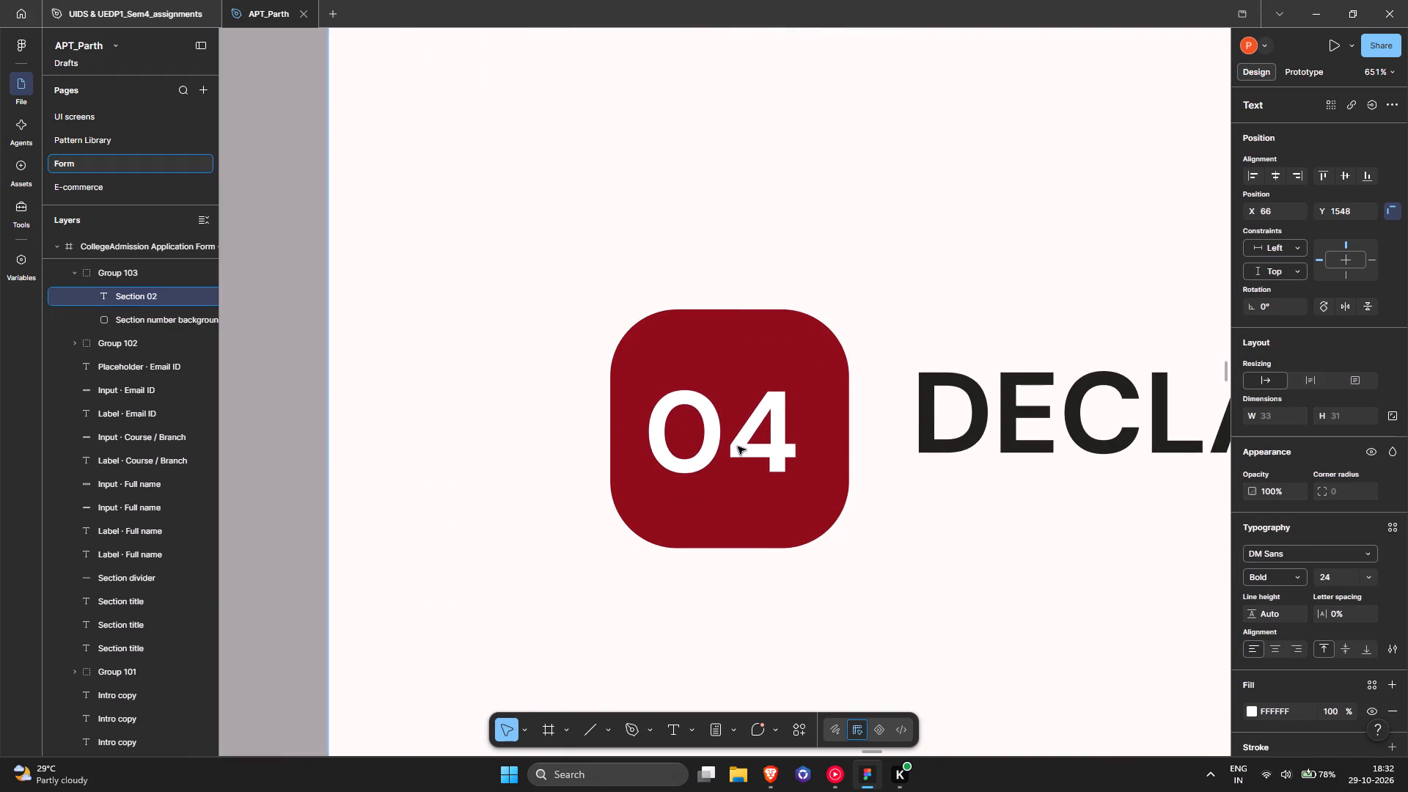
ctrl+scroll(757, 443, down, 7)
ctrl+scroll(757, 443, up, 1)
ctrl+scroll(757, 443, down, 5)
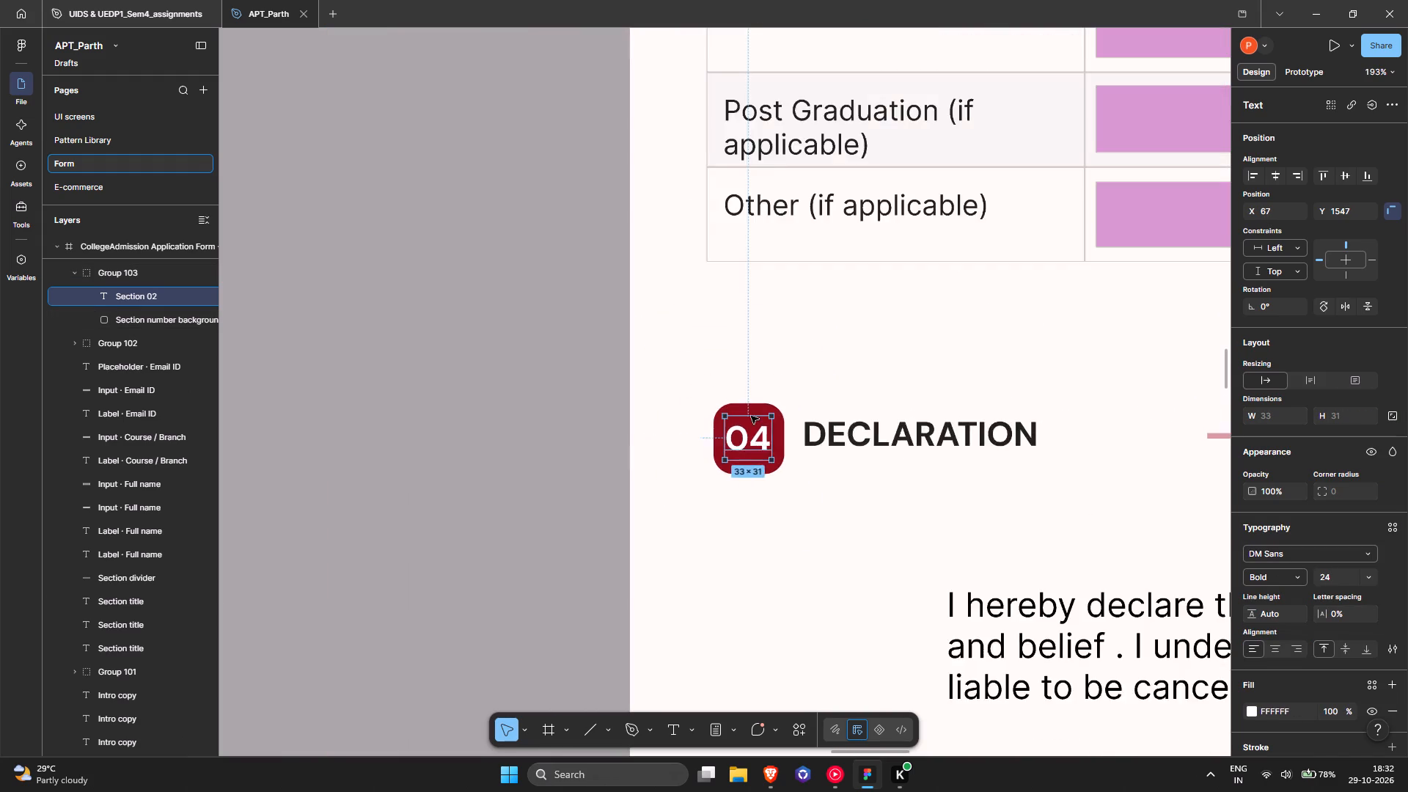
Check the Academic Qualifications badge's size and set the Declaration badge's height to 40.
scroll(743, 381, up, 20)
scroll(743, 381, up, 2)
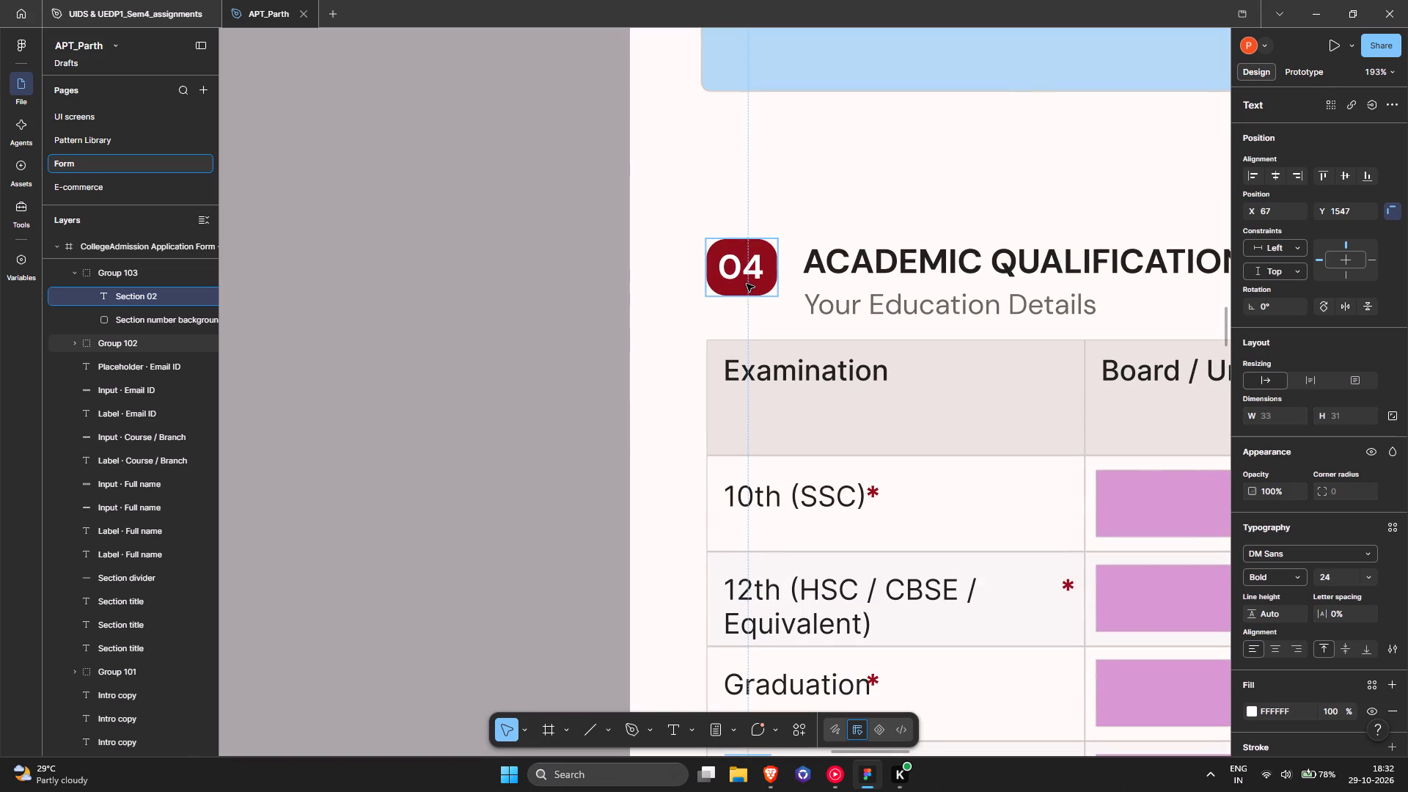
click(747, 284)
scroll(895, 497, down, 16)
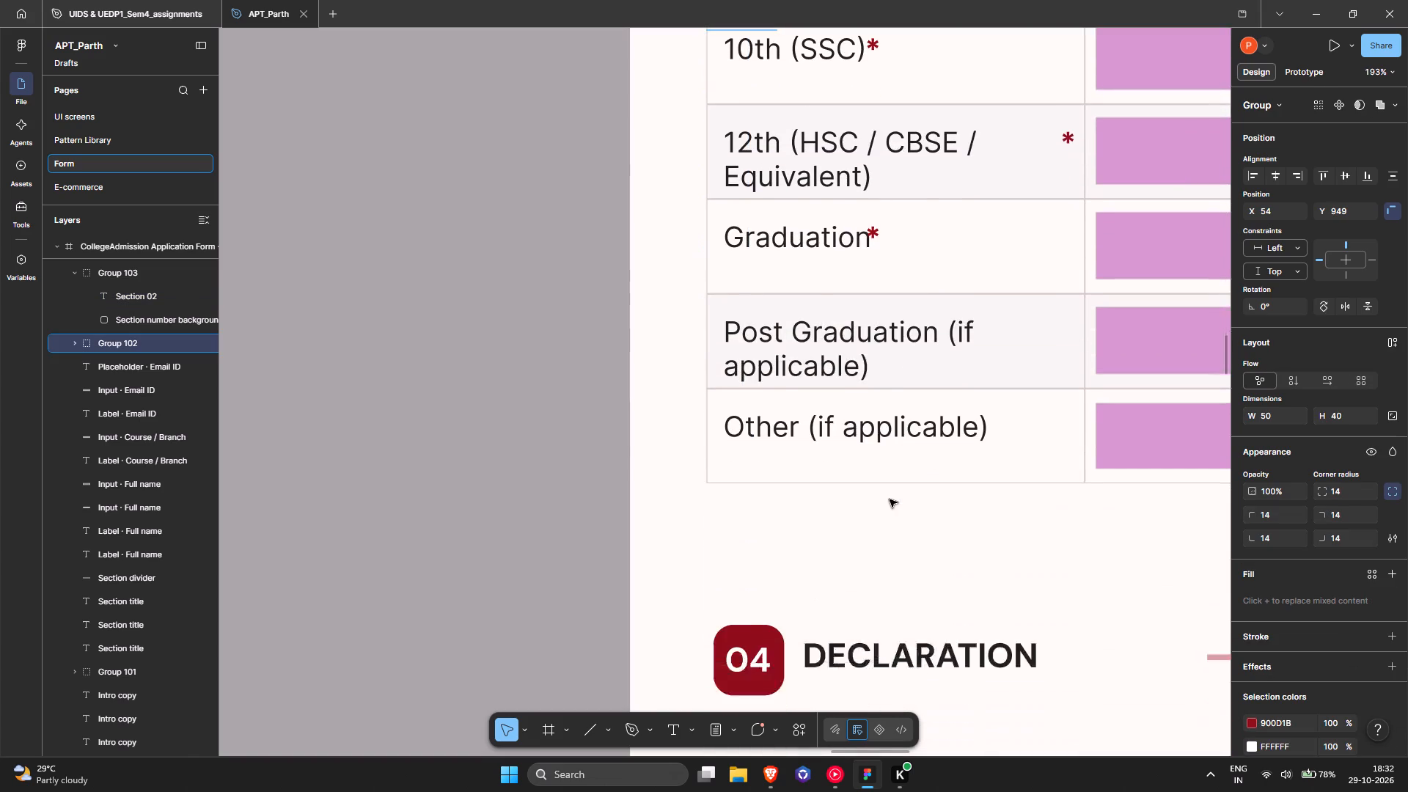
scroll(890, 499, down, 3)
click(730, 359)
click(1344, 408)
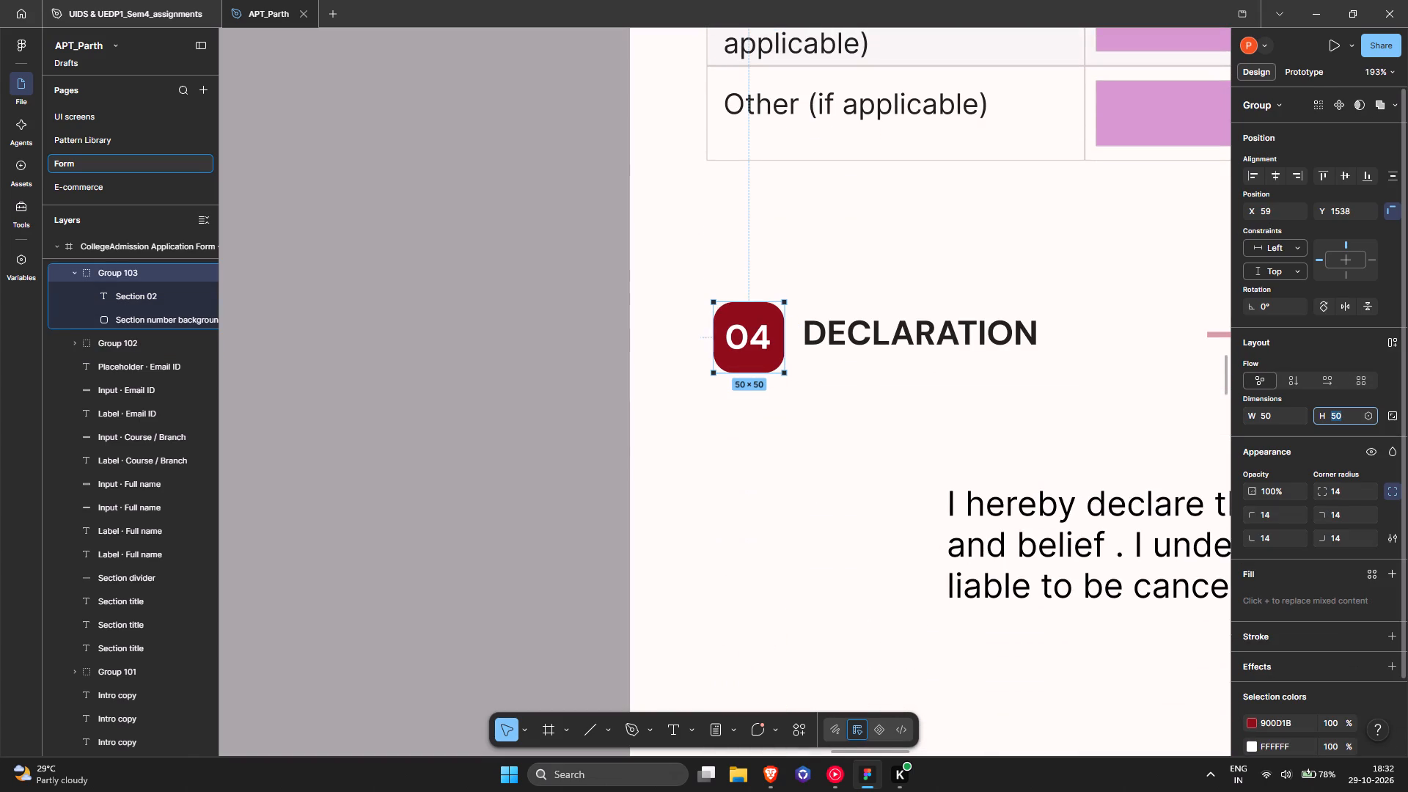
text(40\)
key(BackSpace)
key(Return)
Centre the 04 number inside the resized Declaration badge, at about X 67, Y 1543.
ctrl+scroll(705, 241, up, 6)
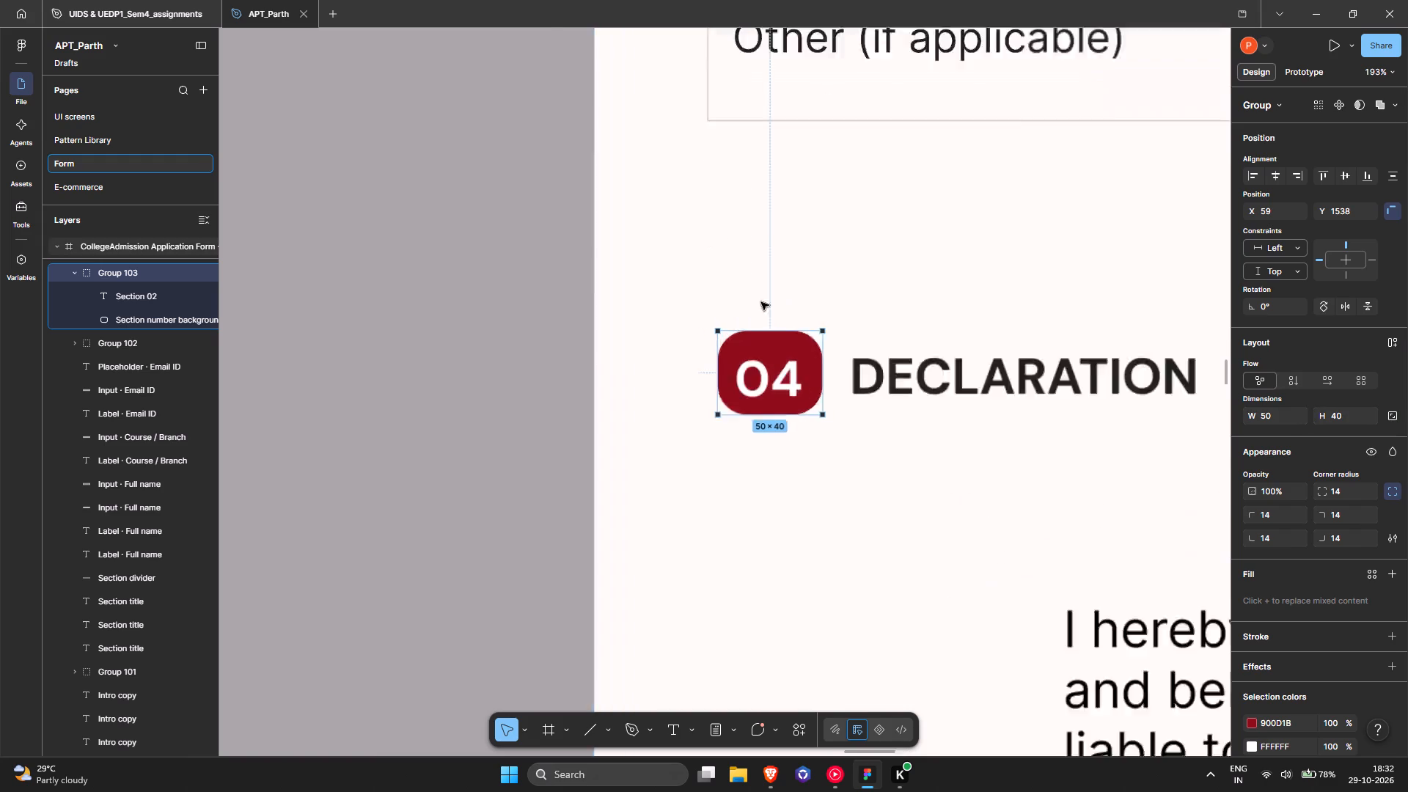
double_click(843, 497)
drag(857, 527, 857, 517)
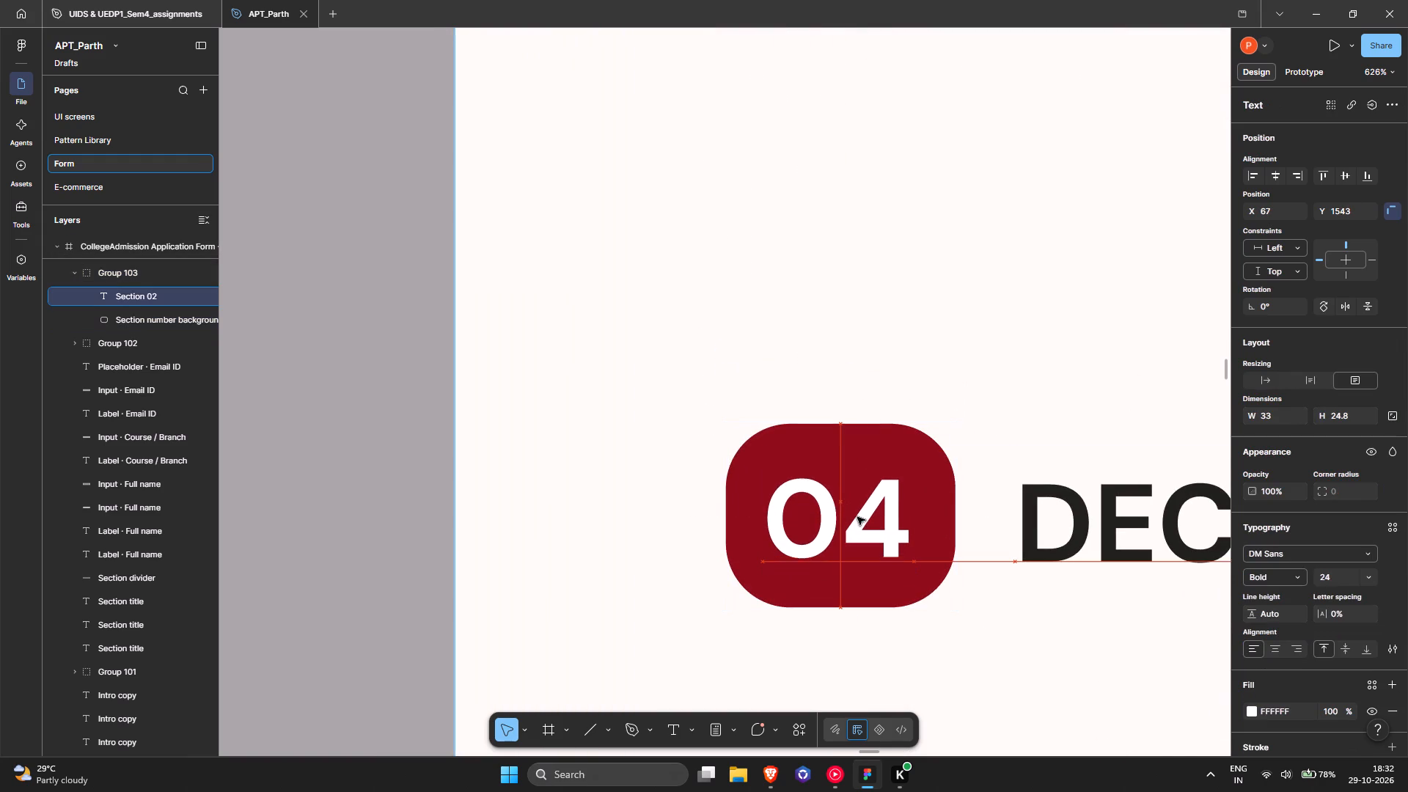
drag(857, 517, 857, 514)
ctrl+scroll(868, 497, down, 4)
middle_drag(782, 396, 654, 275)
scroll(668, 299, up, 1)
click(668, 299)
Move the whole Declaration badge group down to Y 1541.
ctrl+scroll(714, 412, up, 4)
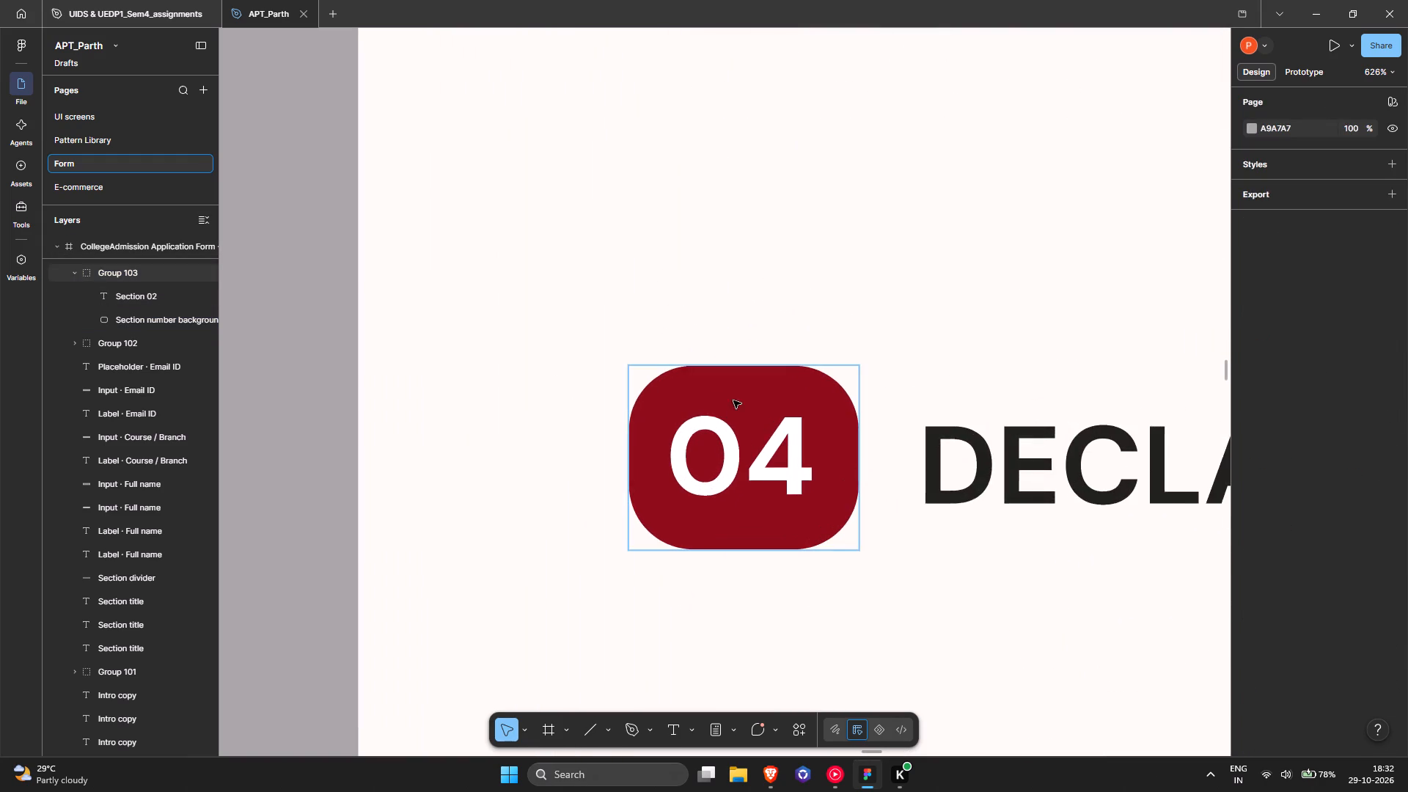
drag(735, 381, 736, 395)
ctrl+scroll(736, 395, down, 7)
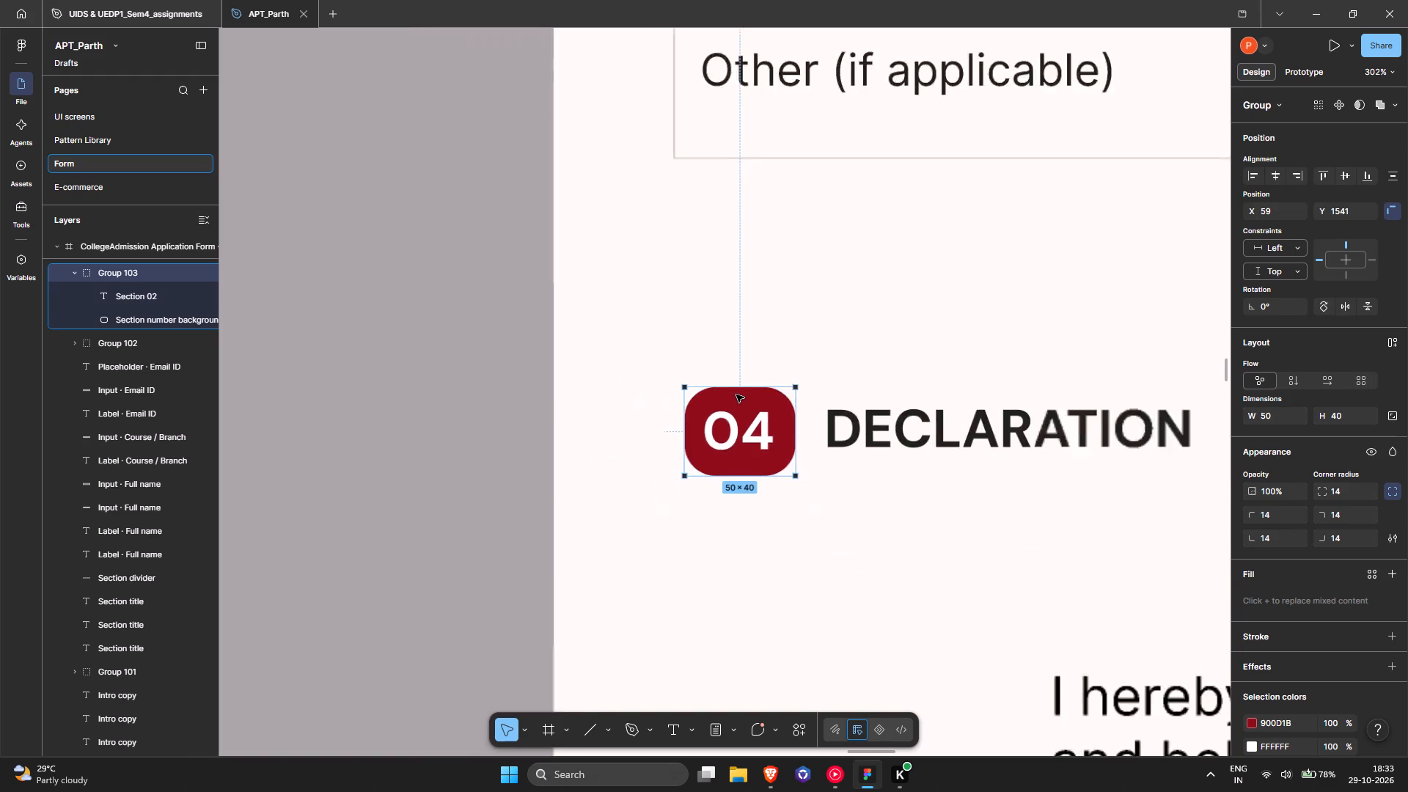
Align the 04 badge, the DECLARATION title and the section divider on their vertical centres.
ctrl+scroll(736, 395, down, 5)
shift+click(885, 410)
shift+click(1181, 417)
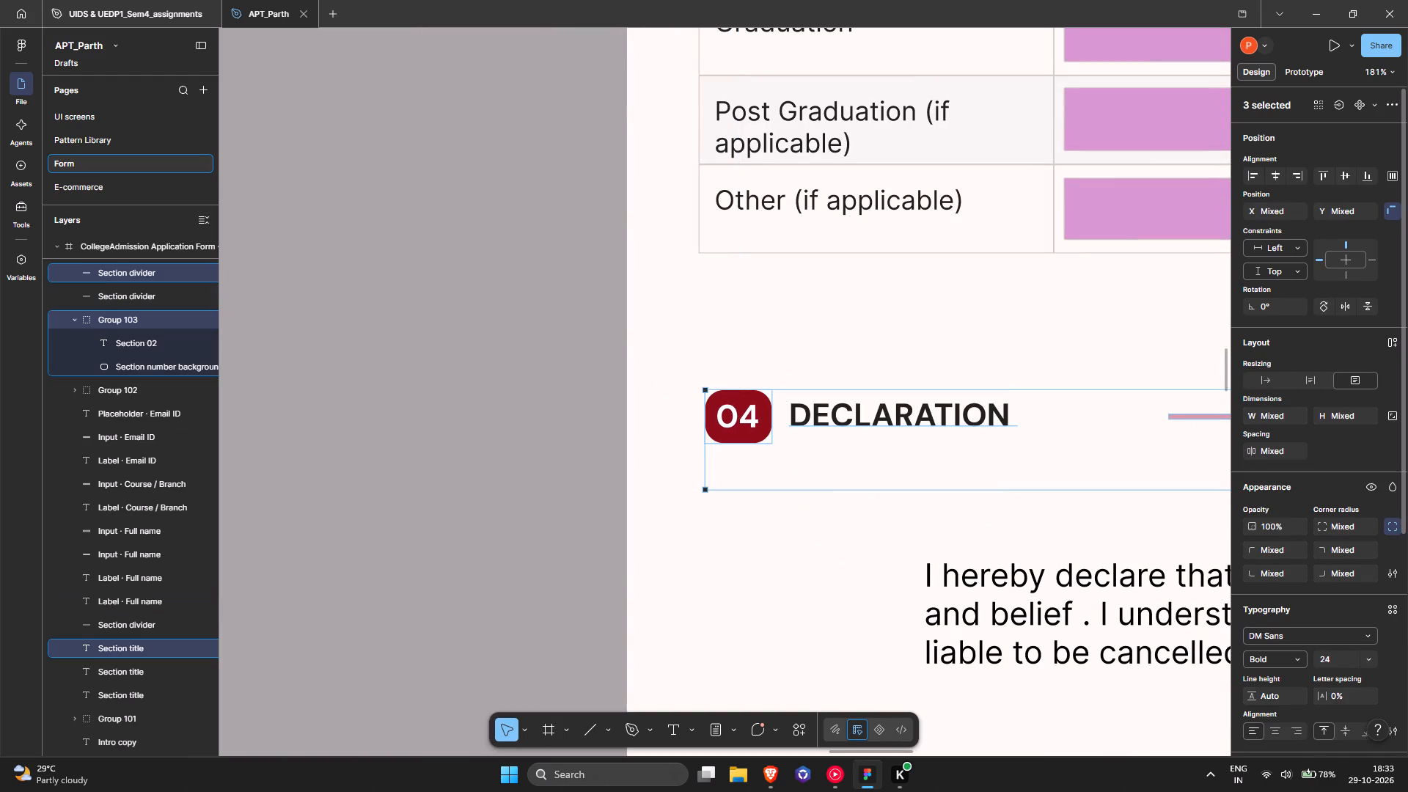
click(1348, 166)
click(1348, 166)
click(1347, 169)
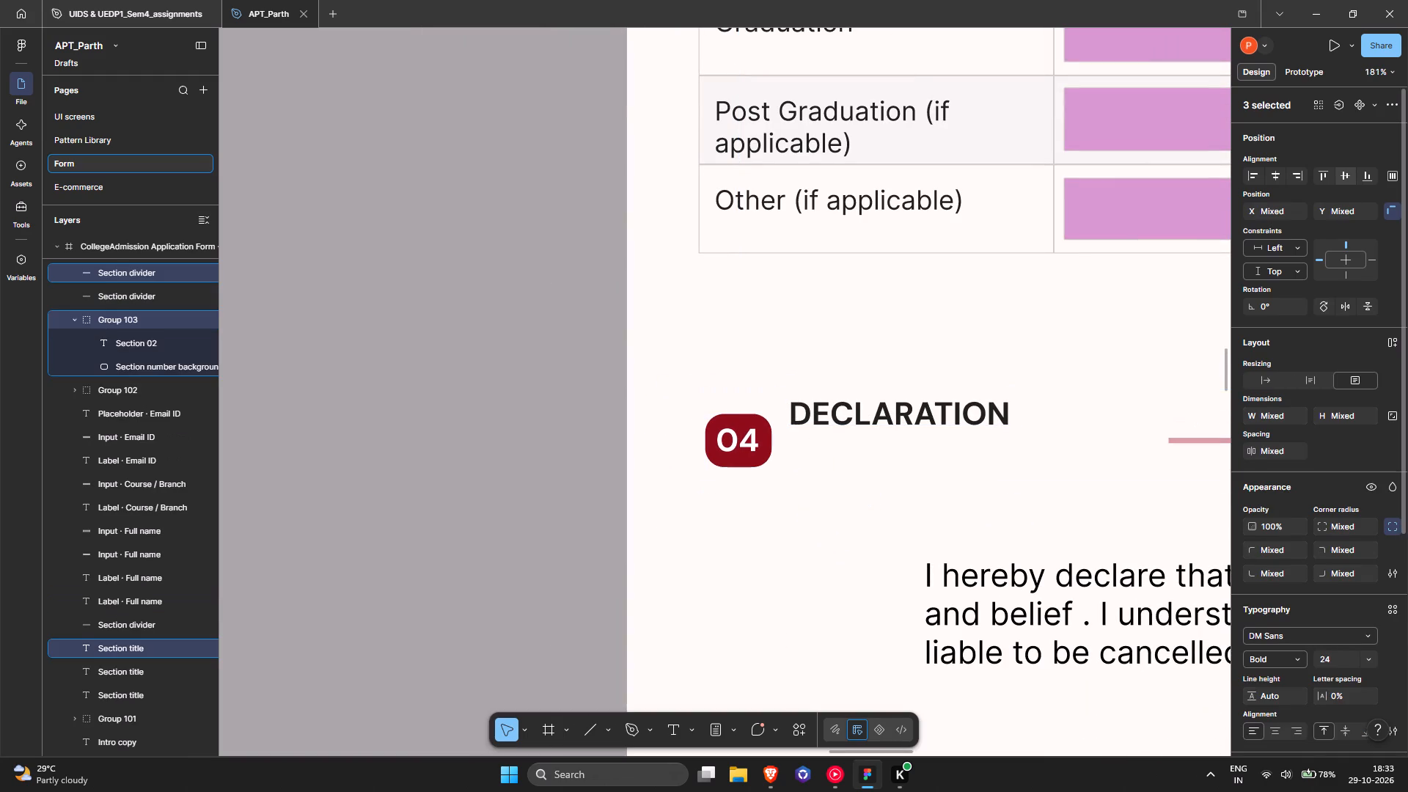
Fit the DECLARATION title's text box to its text at 167 by 31, using fixed-size resizing.
ctrl+scroll(918, 378, down, 3)
middle_drag(884, 362, 716, 300)
click(744, 335)
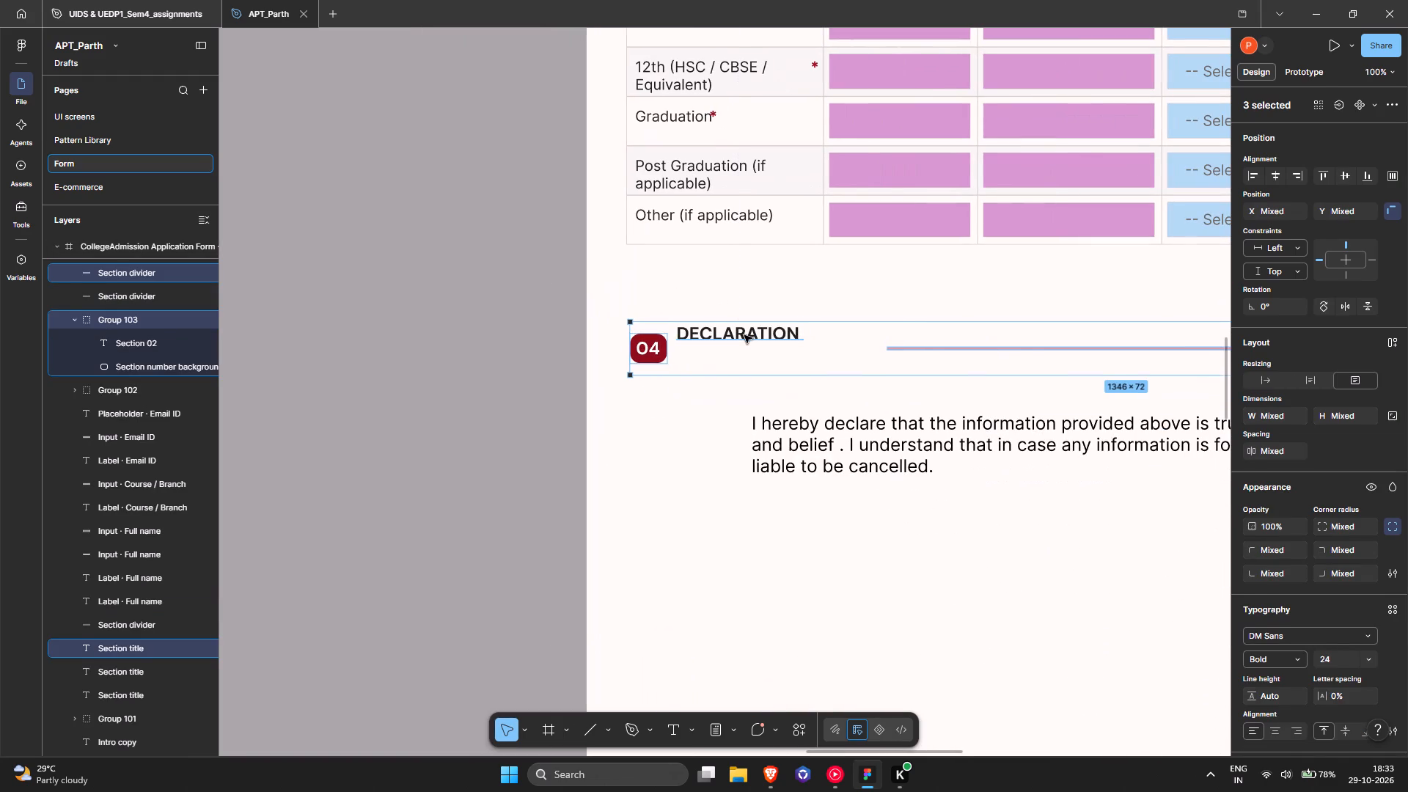
click(1267, 384)
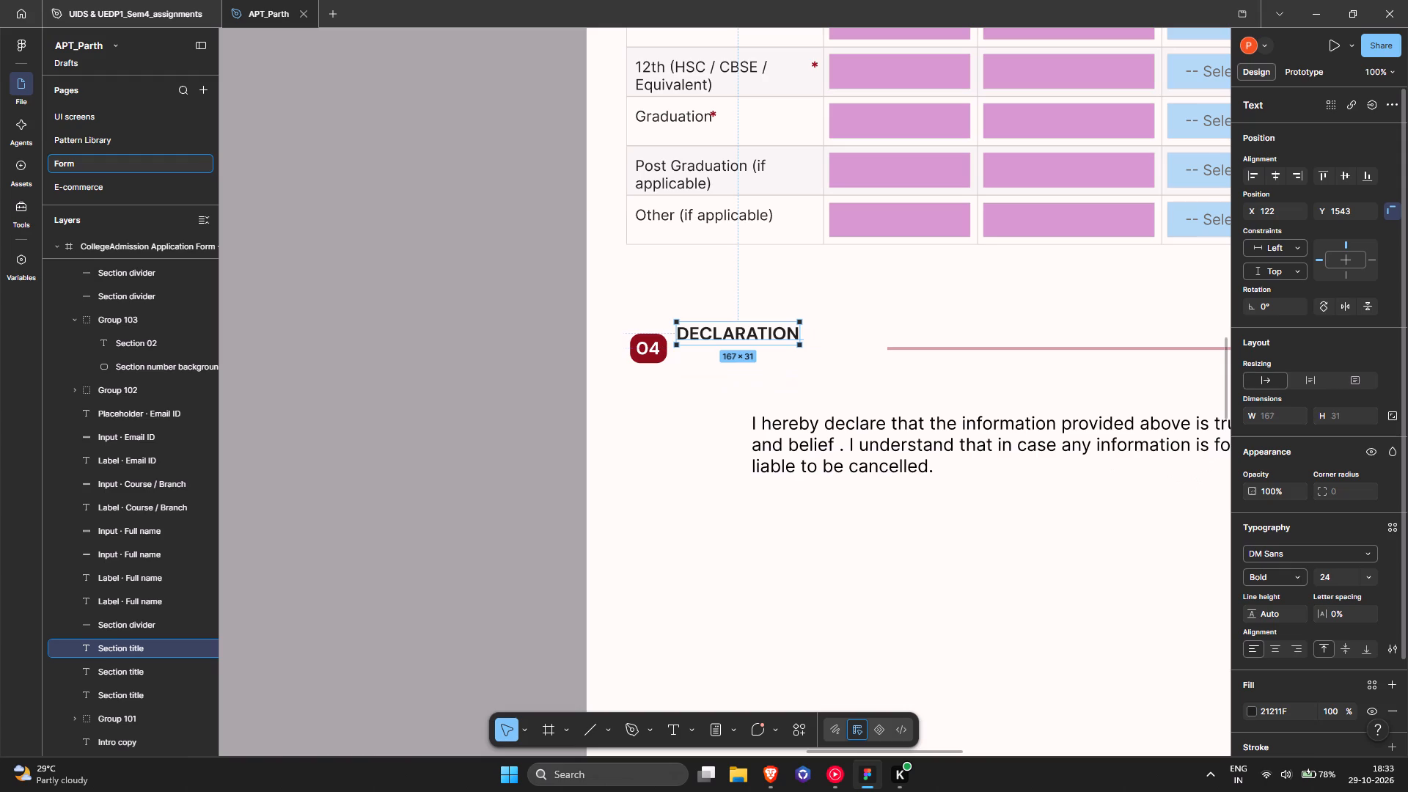
click(1361, 381)
Align the 04 badge, the fitted DECLARATION title and the divider vertically, and shift the row slightly upward.
drag(638, 318, 933, 358)
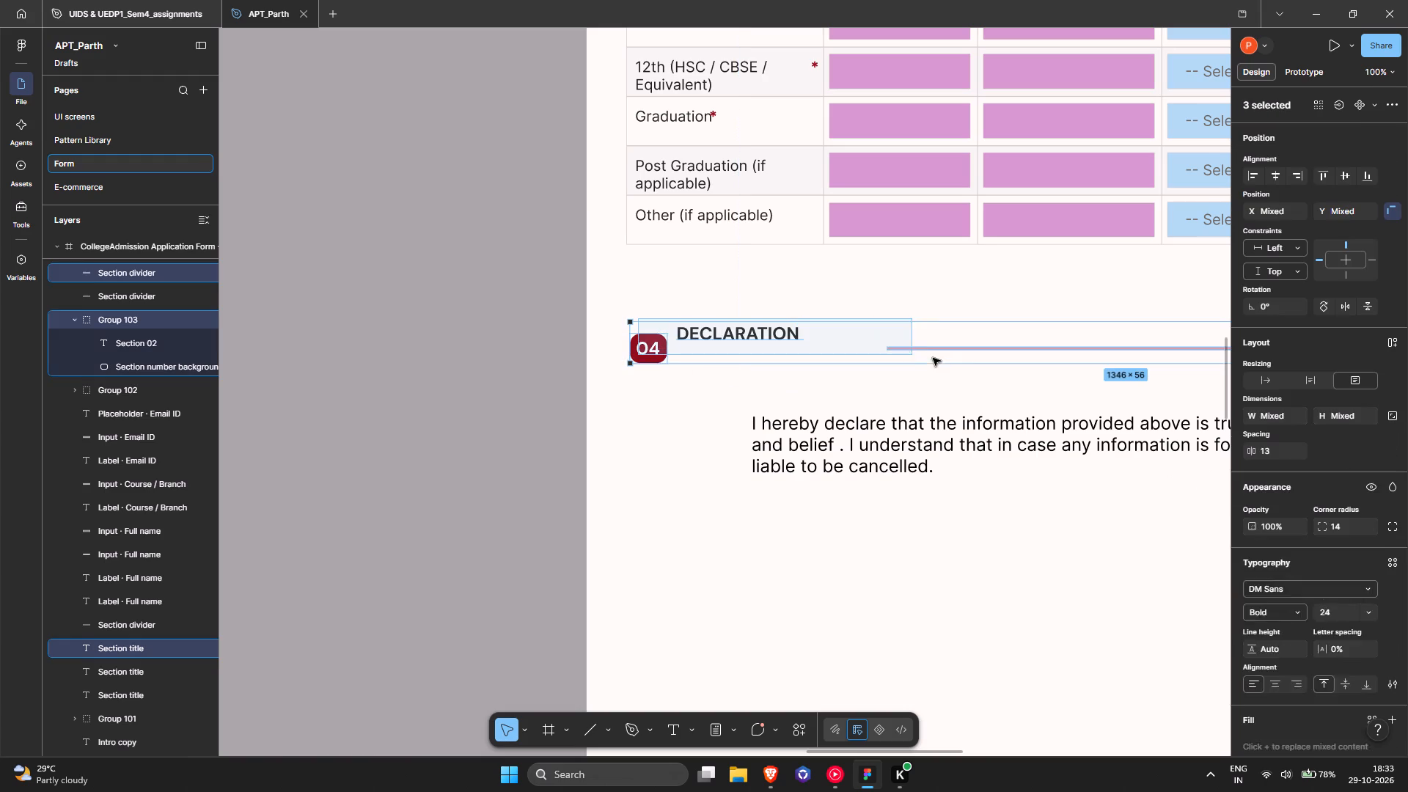
drag(933, 358, 936, 359)
click(1344, 175)
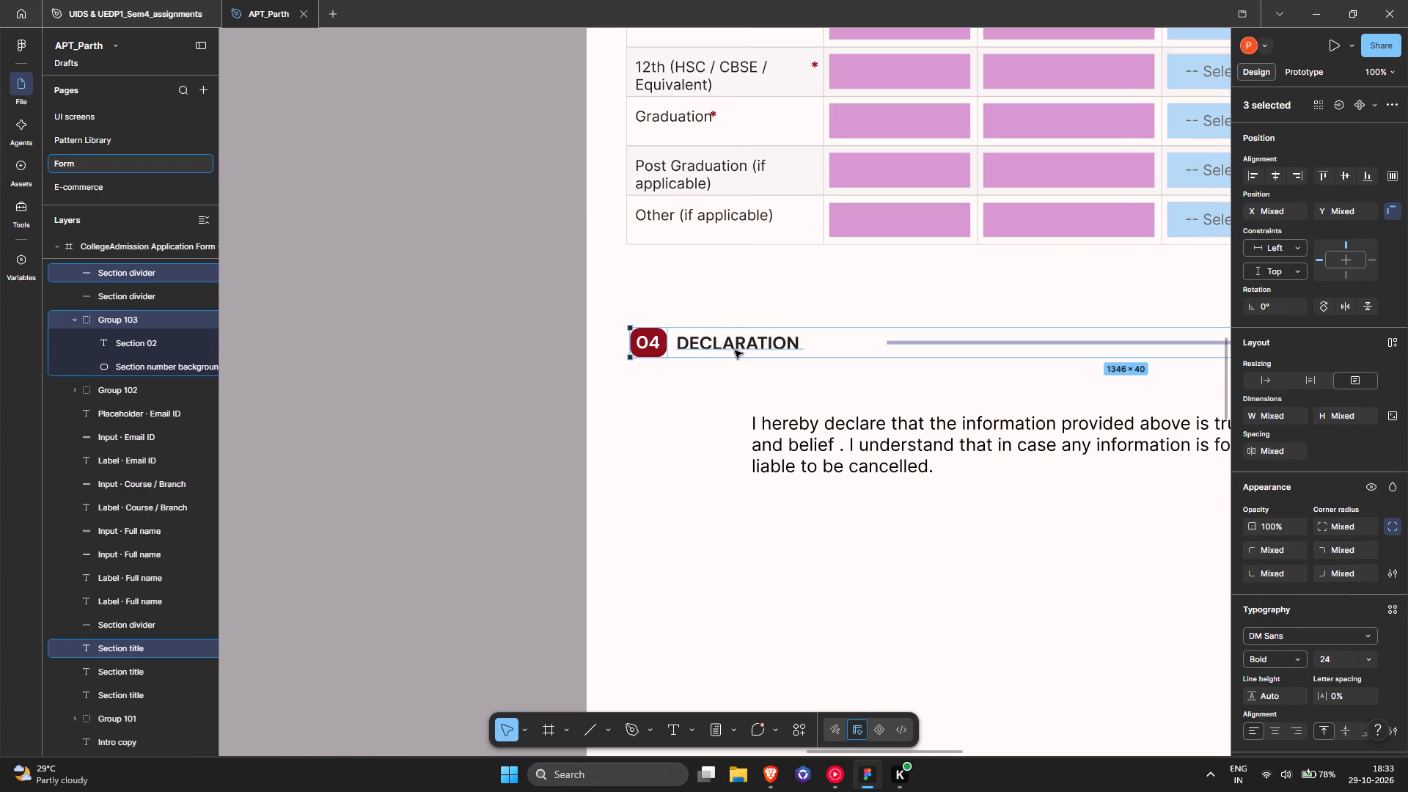
click(740, 346)
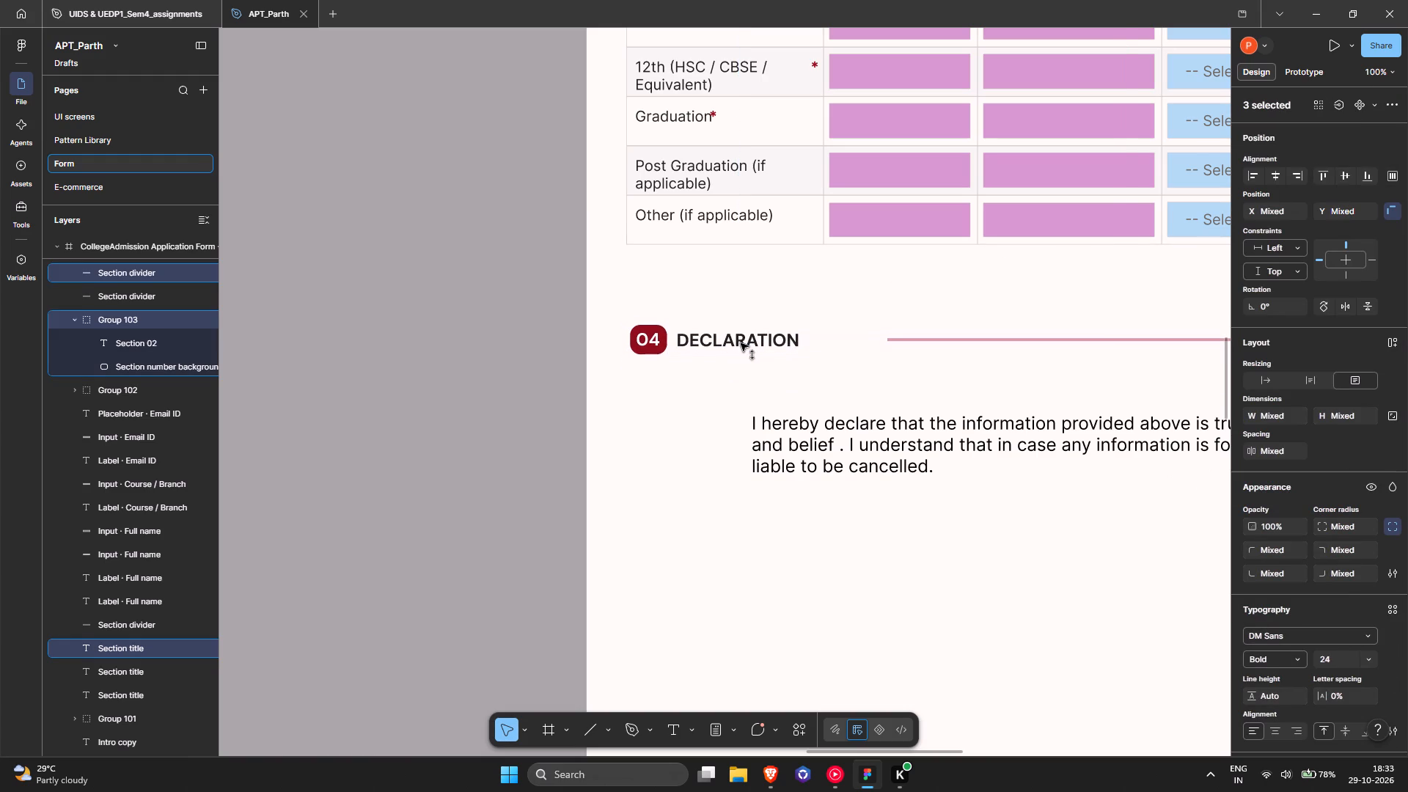
Group the Academic Qualifications title with its "Your Education Details" subtitle.
scroll(747, 335, up, 13)
drag(595, 274, 1063, 286)
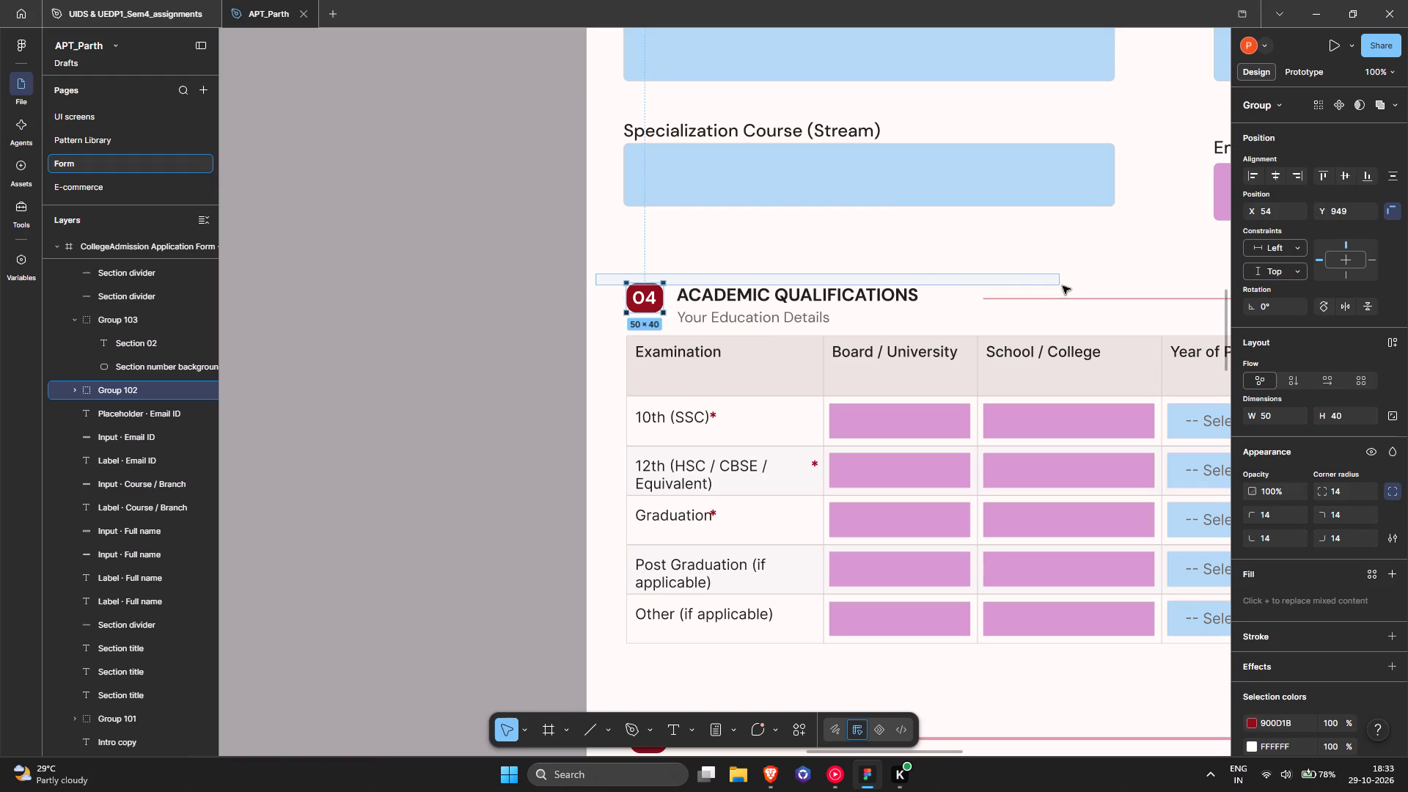
drag(1063, 286, 1085, 318)
click(599, 232)
drag(736, 266, 733, 319)
key(ctrl+g)
Align the Academic Qualifications badge, title group and section divider on their vertical centres.
click(620, 247)
drag(617, 260, 1009, 298)
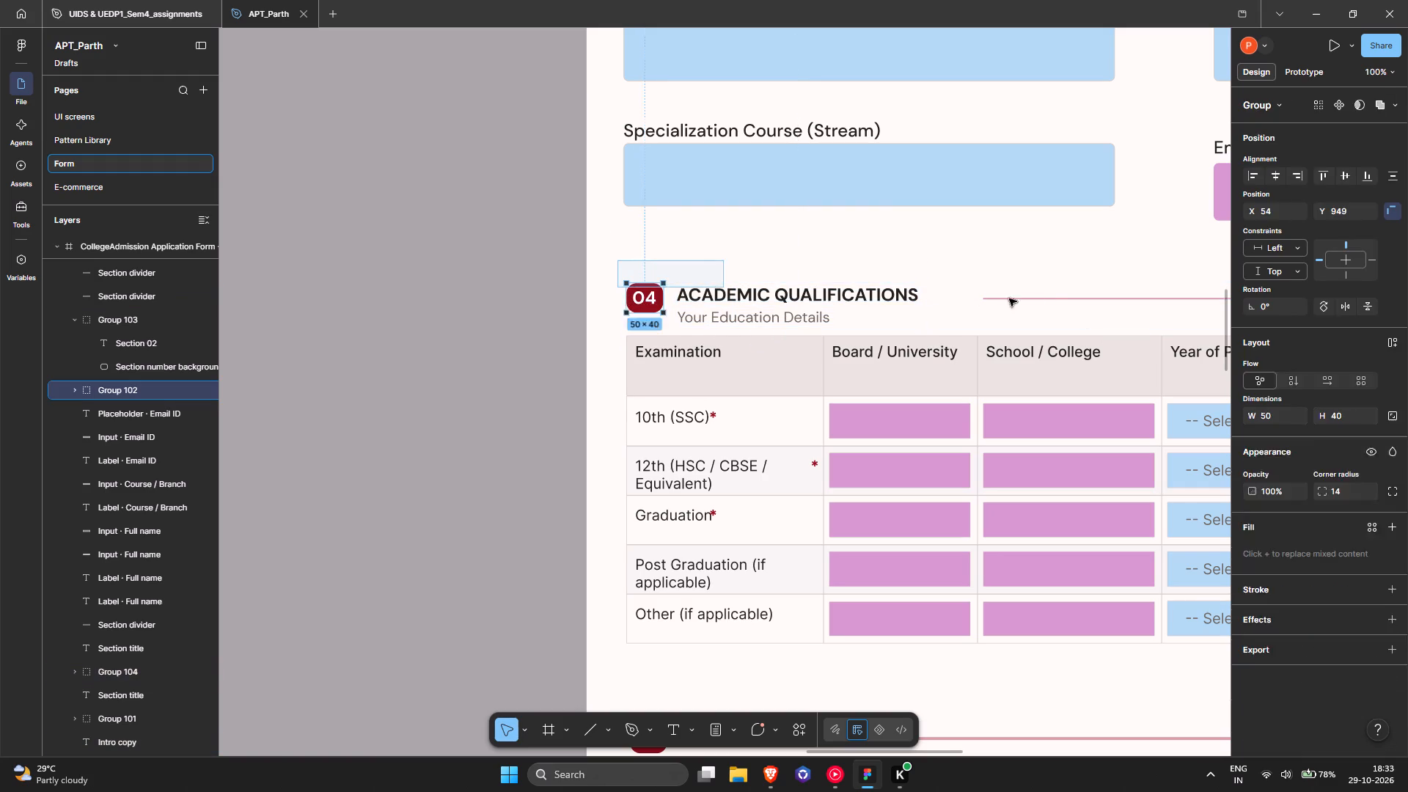
drag(1009, 298, 1061, 304)
click(1345, 173)
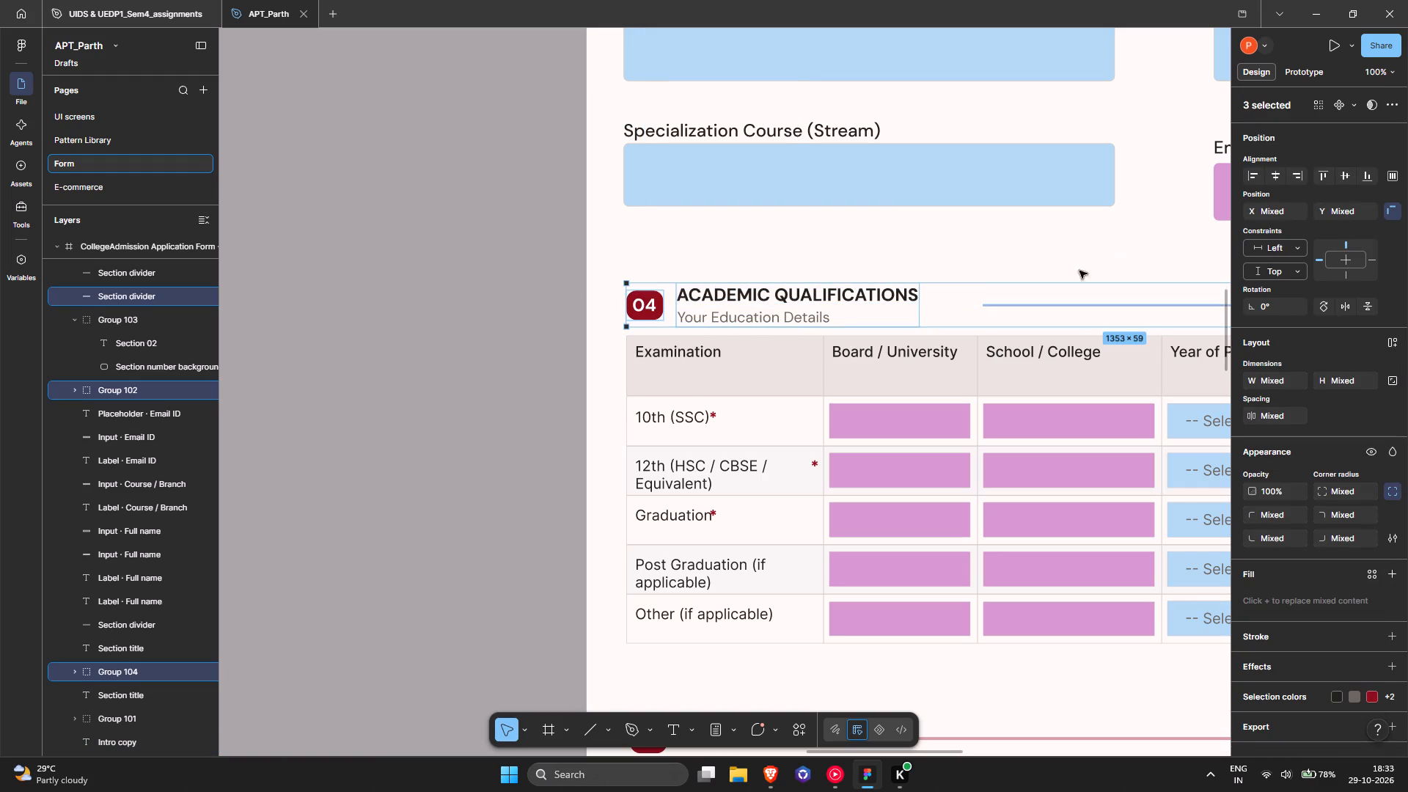
click(935, 260)
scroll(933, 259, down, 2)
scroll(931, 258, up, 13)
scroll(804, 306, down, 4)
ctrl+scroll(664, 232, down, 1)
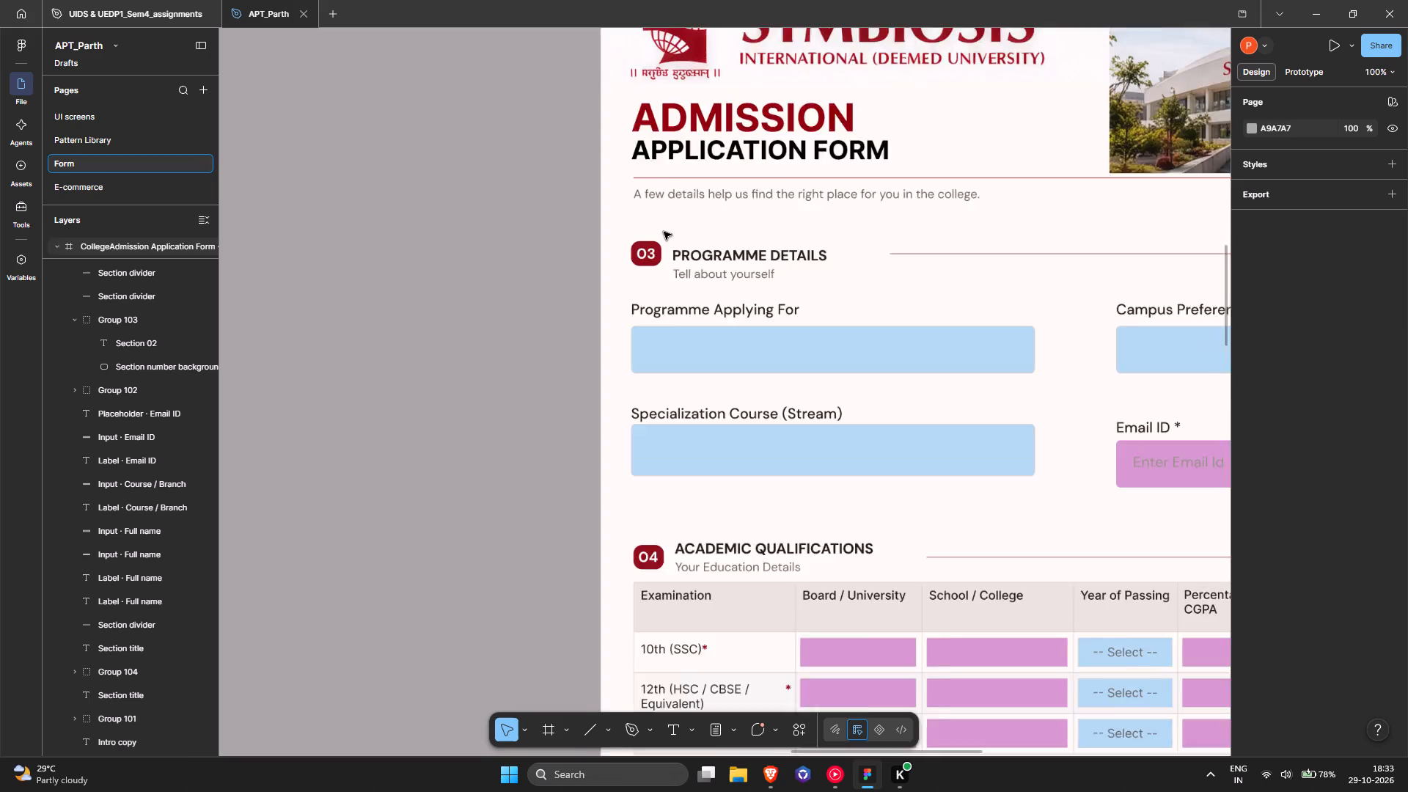
Group the PROGRAMME DETAILS title with its "Tell about yourself" subtitle on the second page.
ctrl+scroll(664, 232, down, 2)
drag(647, 232, 750, 254)
click(706, 223)
drag(702, 239, 703, 271)
key(ctrl+z)
drag(703, 230, 707, 262)
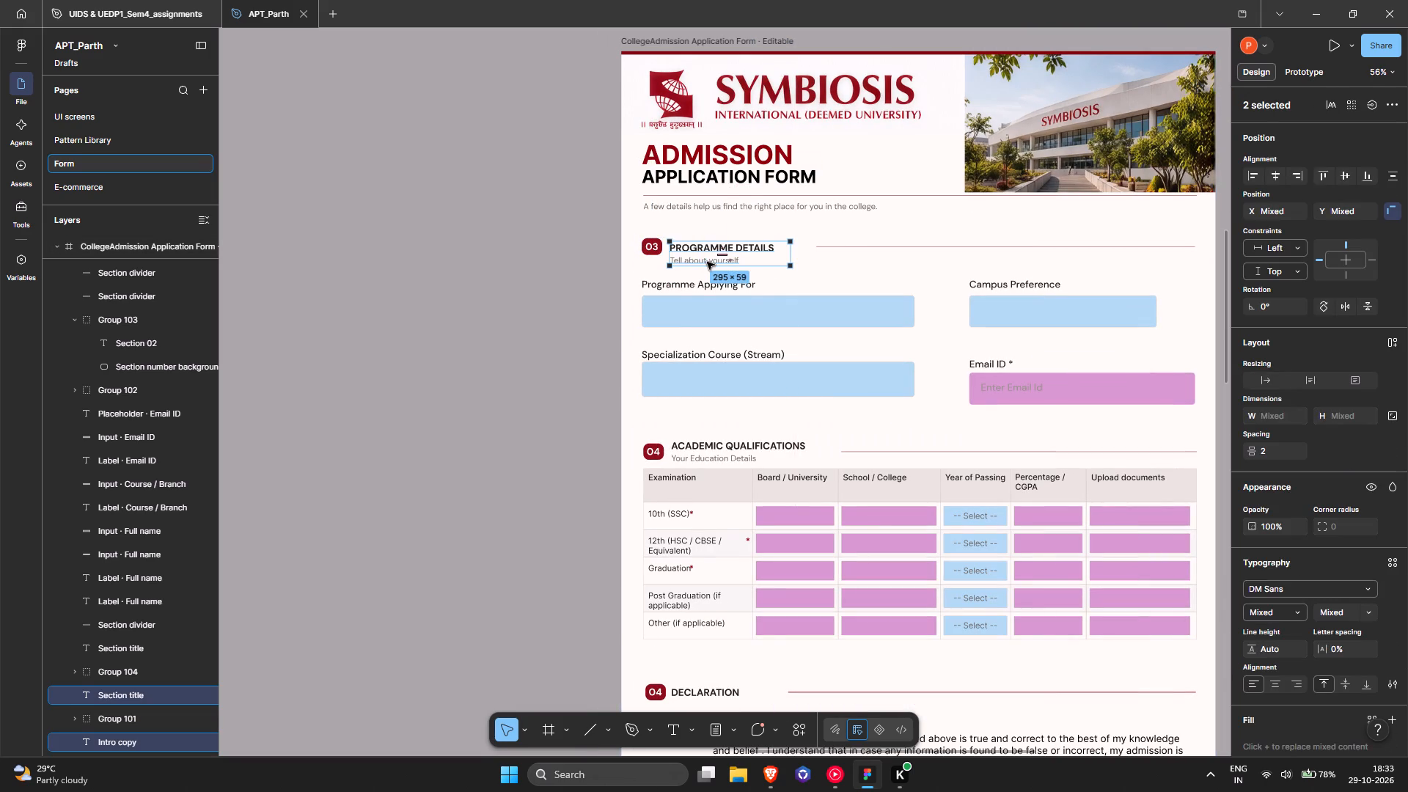
key(ctrl+g)
Align the 03 badge, the PROGRAMME DETAILS title group and the section divider on their vertical centres.
drag(639, 232, 925, 253)
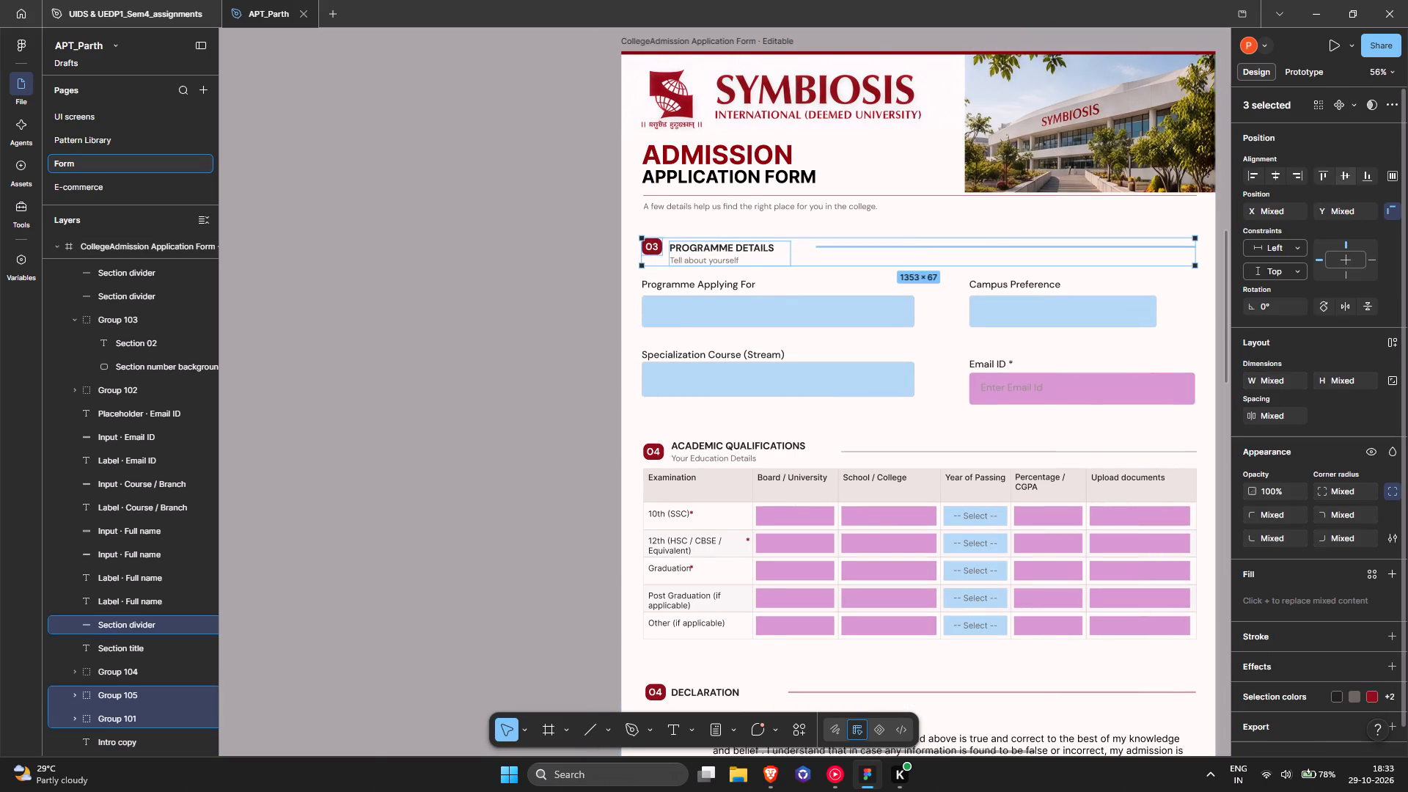
click(1346, 184)
Show the layout guides over the form pages.
scroll(958, 236, up, 12)
scroll(942, 252, down, 4)
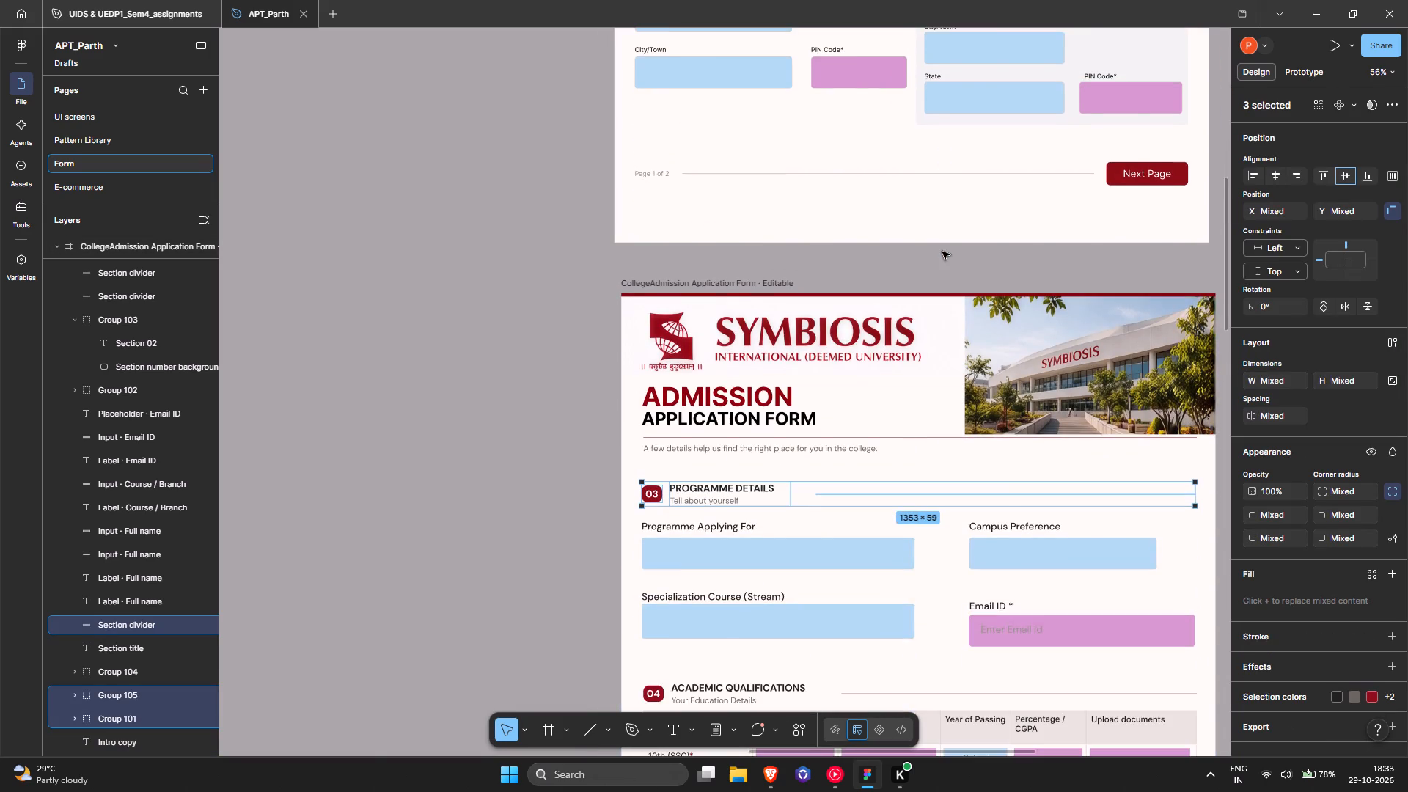
key(shift+g)
scroll(942, 252, down, 3)
click(986, 317)
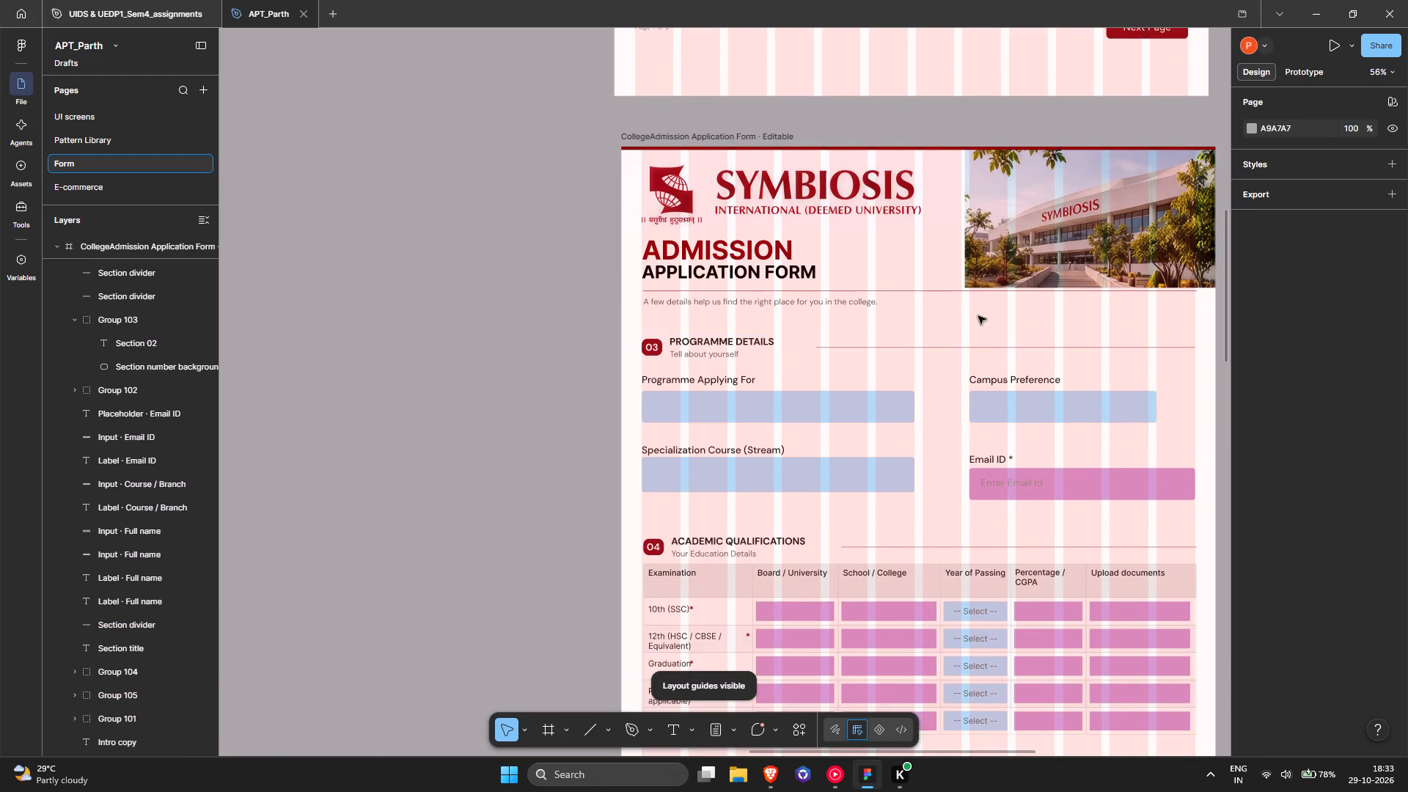
Group the PERSONAL INFORMATION title with its "Tell about yourself" subtitle on the first page.
scroll(710, 346, up, 18)
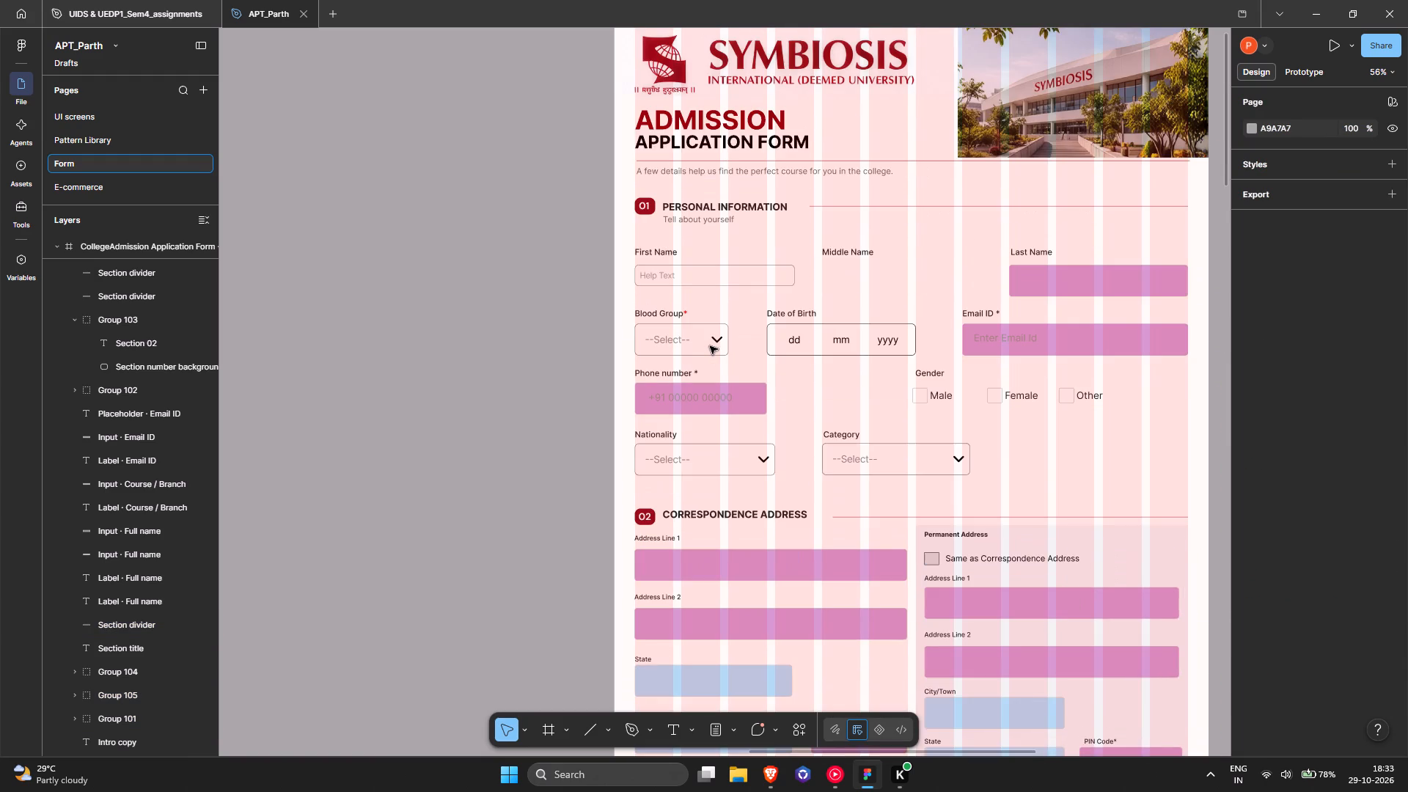
ctrl+scroll(641, 262, up, 5)
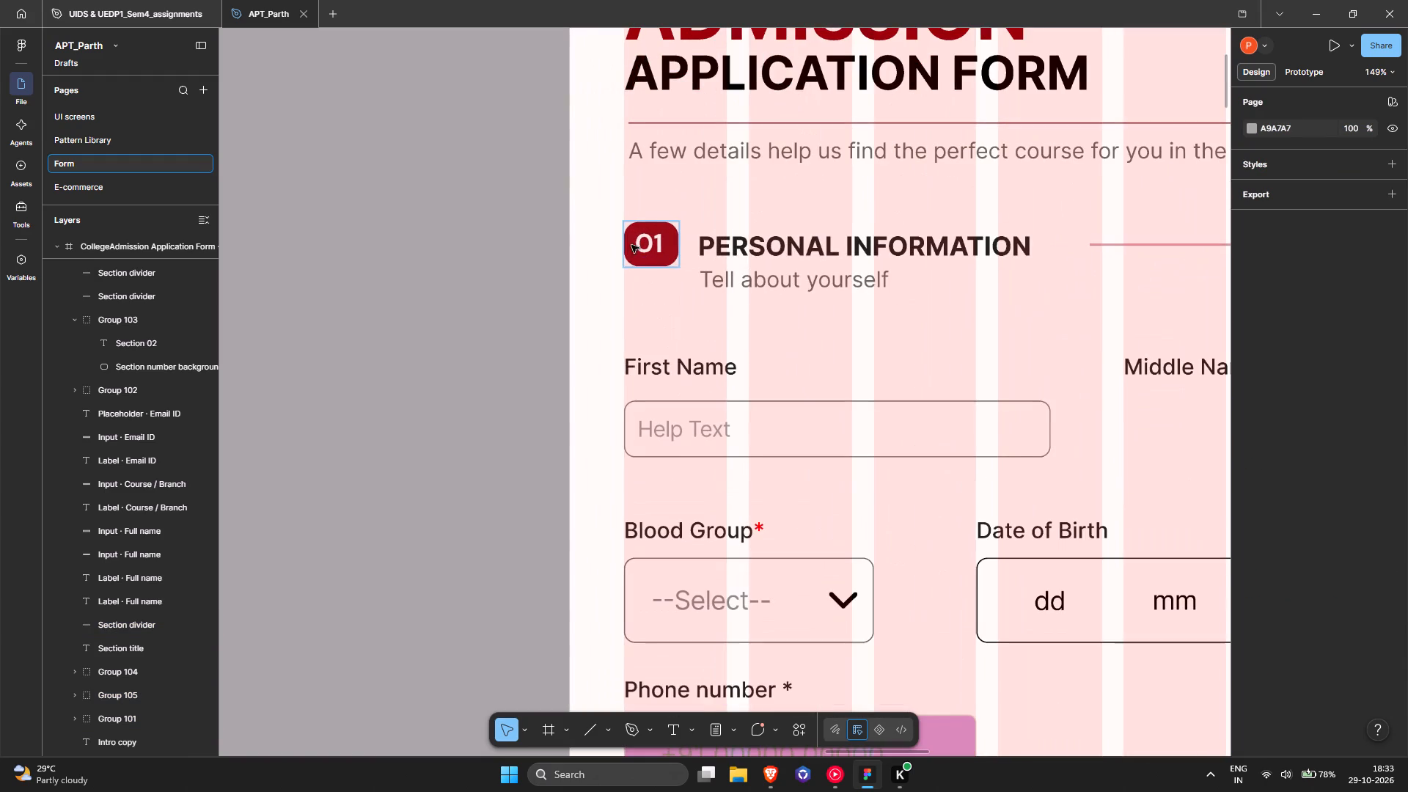
drag(802, 317, 774, 235)
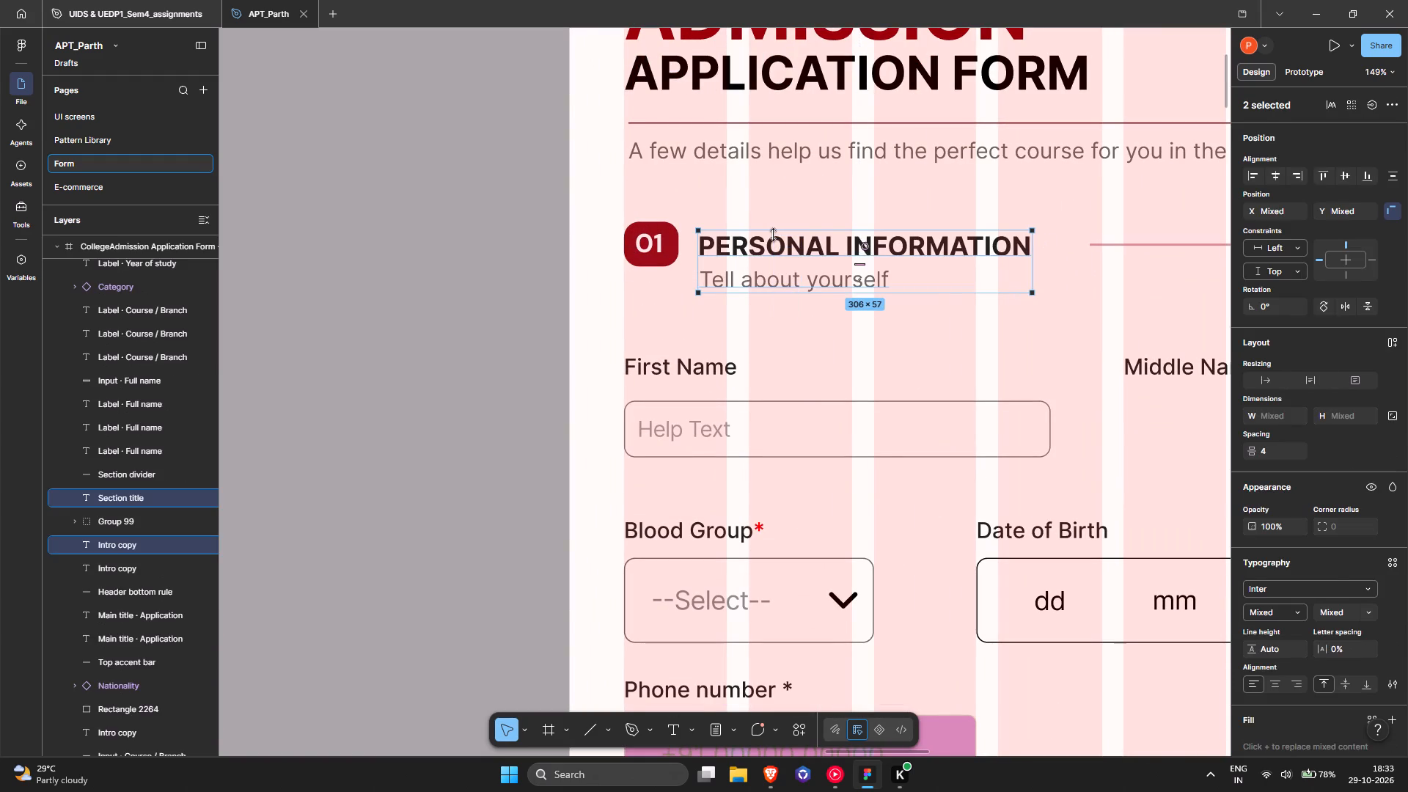
key(ctrl+g)
Align the 01 badge, the PERSONAL INFORMATION title group and the section divider on their vertical centres.
ctrl+scroll(773, 235, down, 5)
drag(709, 226, 969, 243)
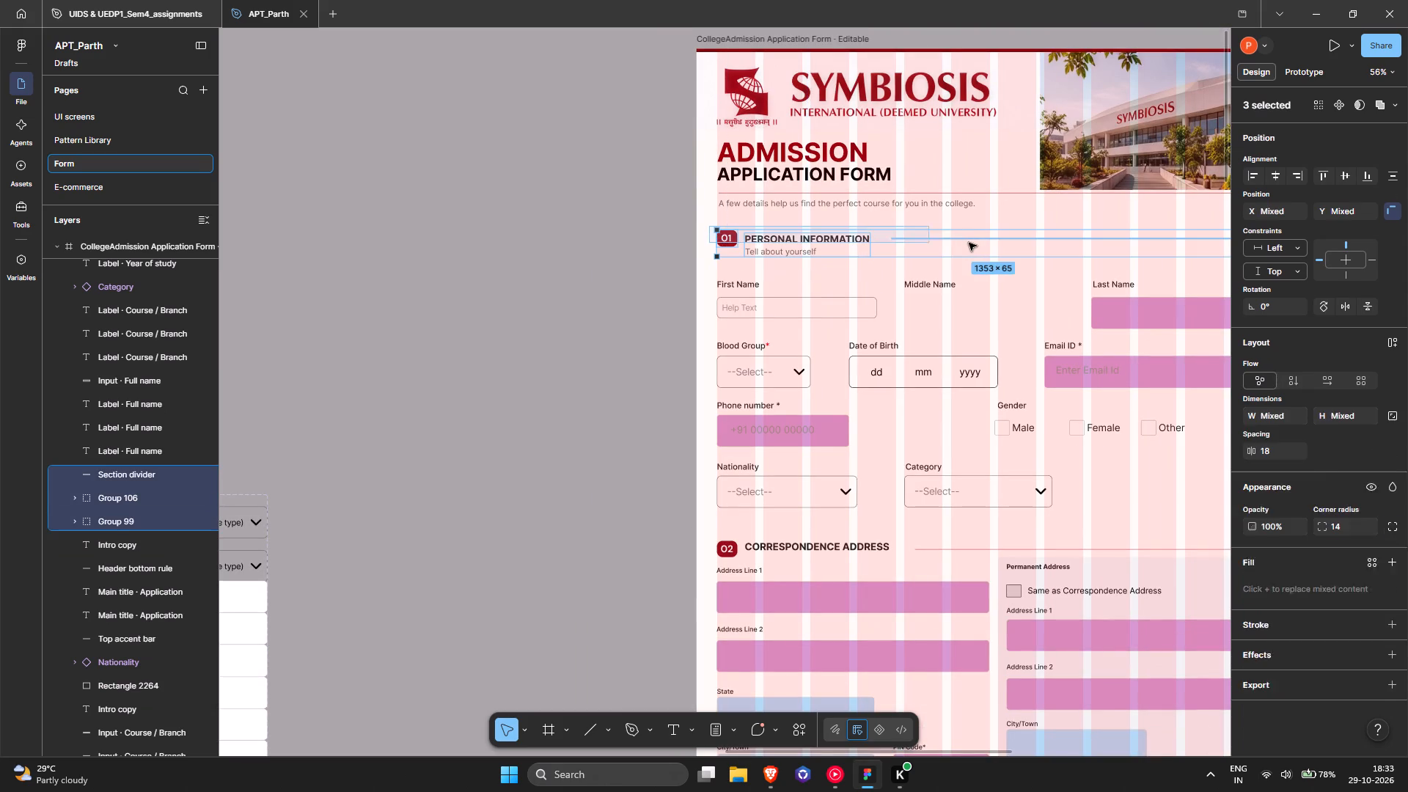
drag(969, 243, 975, 243)
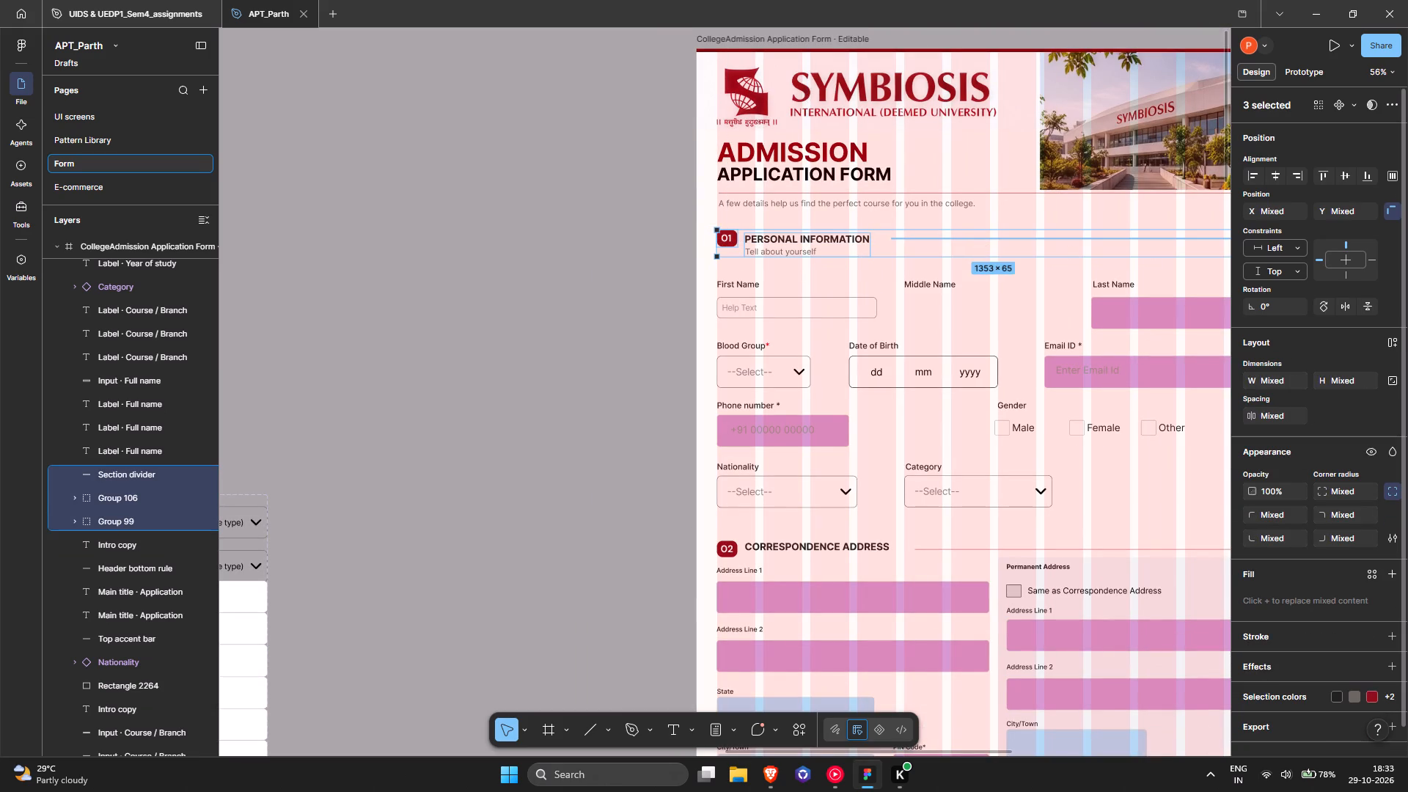
click(1346, 182)
Align the 02 badge, the CORRESPONDENCE ADDRESS title and the section divider on their vertical centres.
ctrl+scroll(953, 237, up, 5)
ctrl+scroll(950, 249, down, 4)
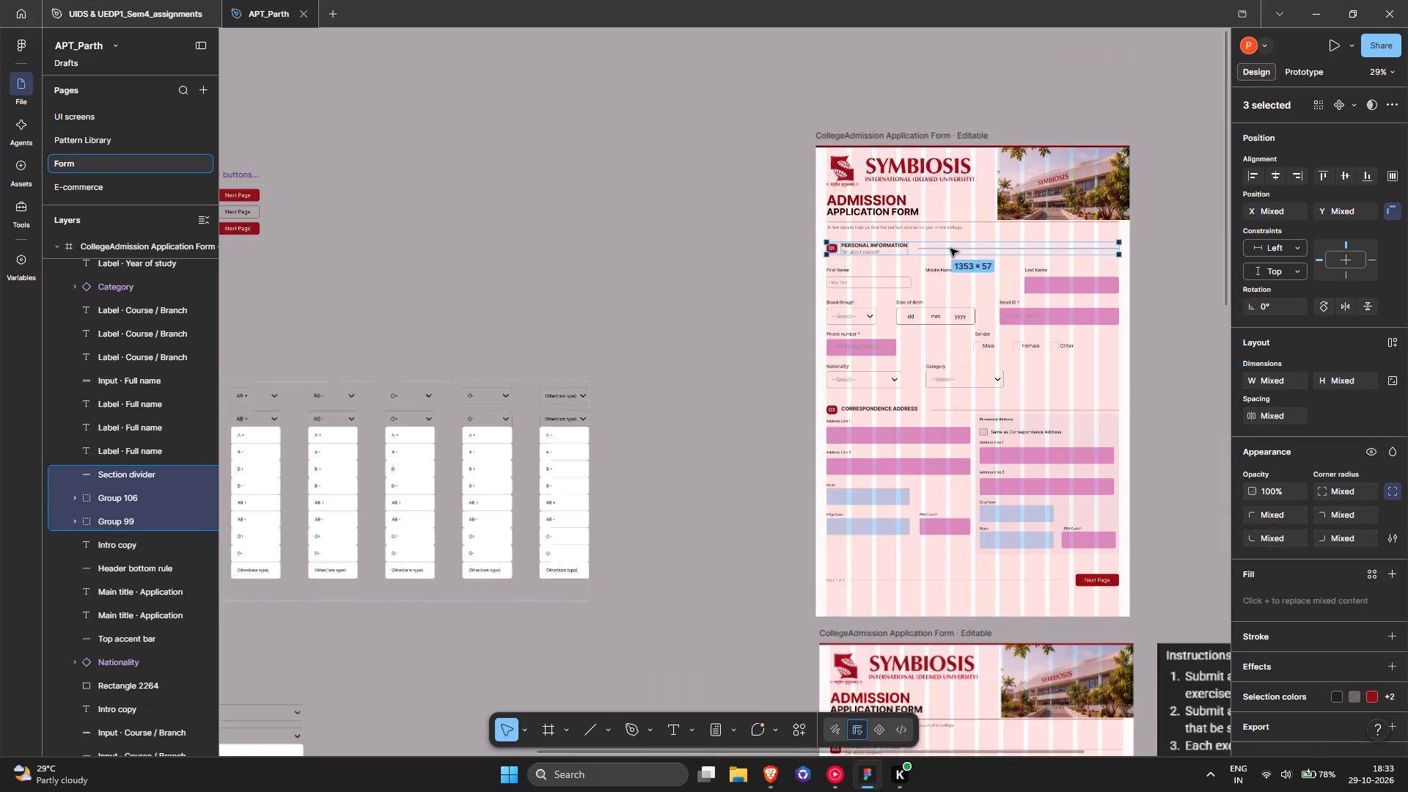
scroll(964, 315, down, 5)
ctrl+scroll(847, 177, up, 9)
ctrl+scroll(851, 180, down, 2)
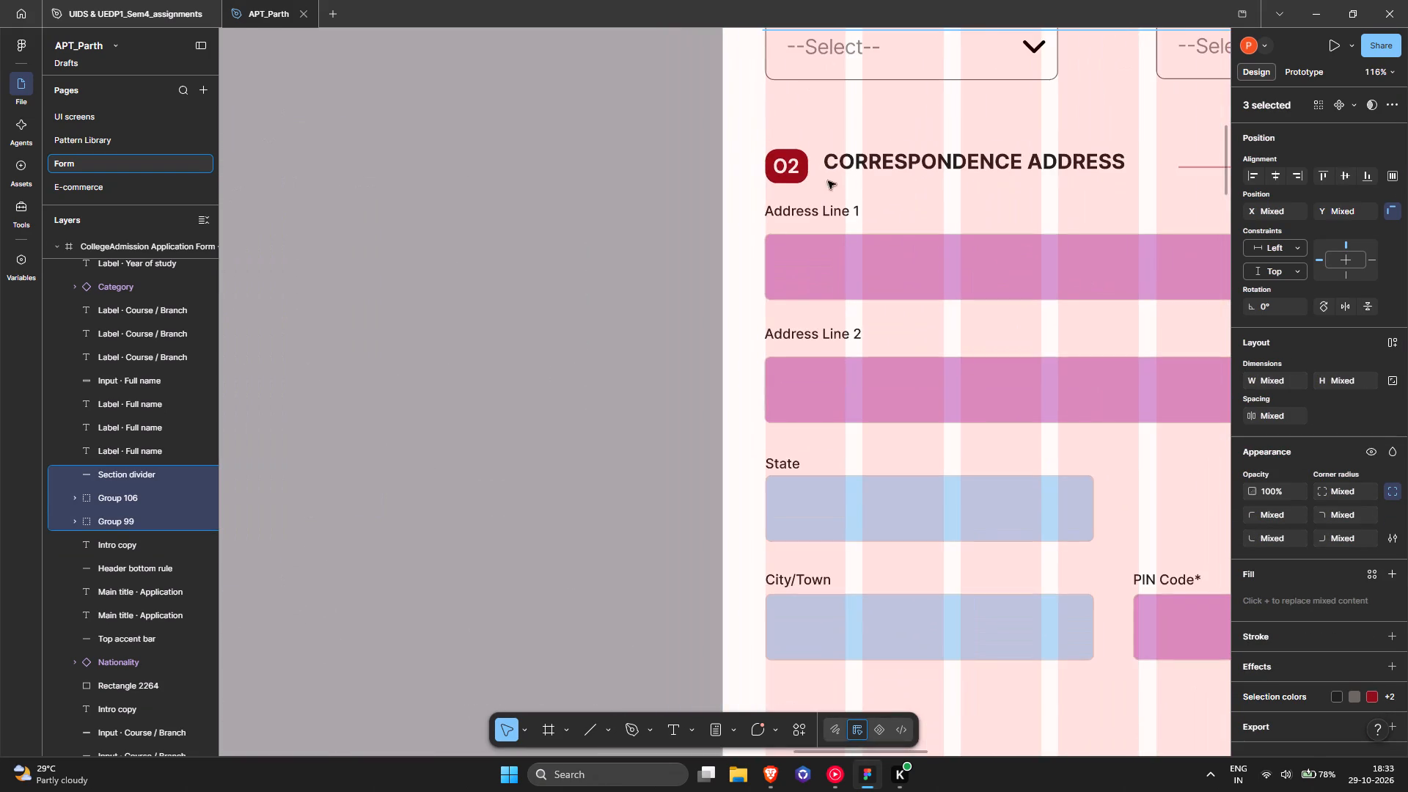
ctrl+scroll(786, 165, down, 2)
drag(763, 144, 1070, 163)
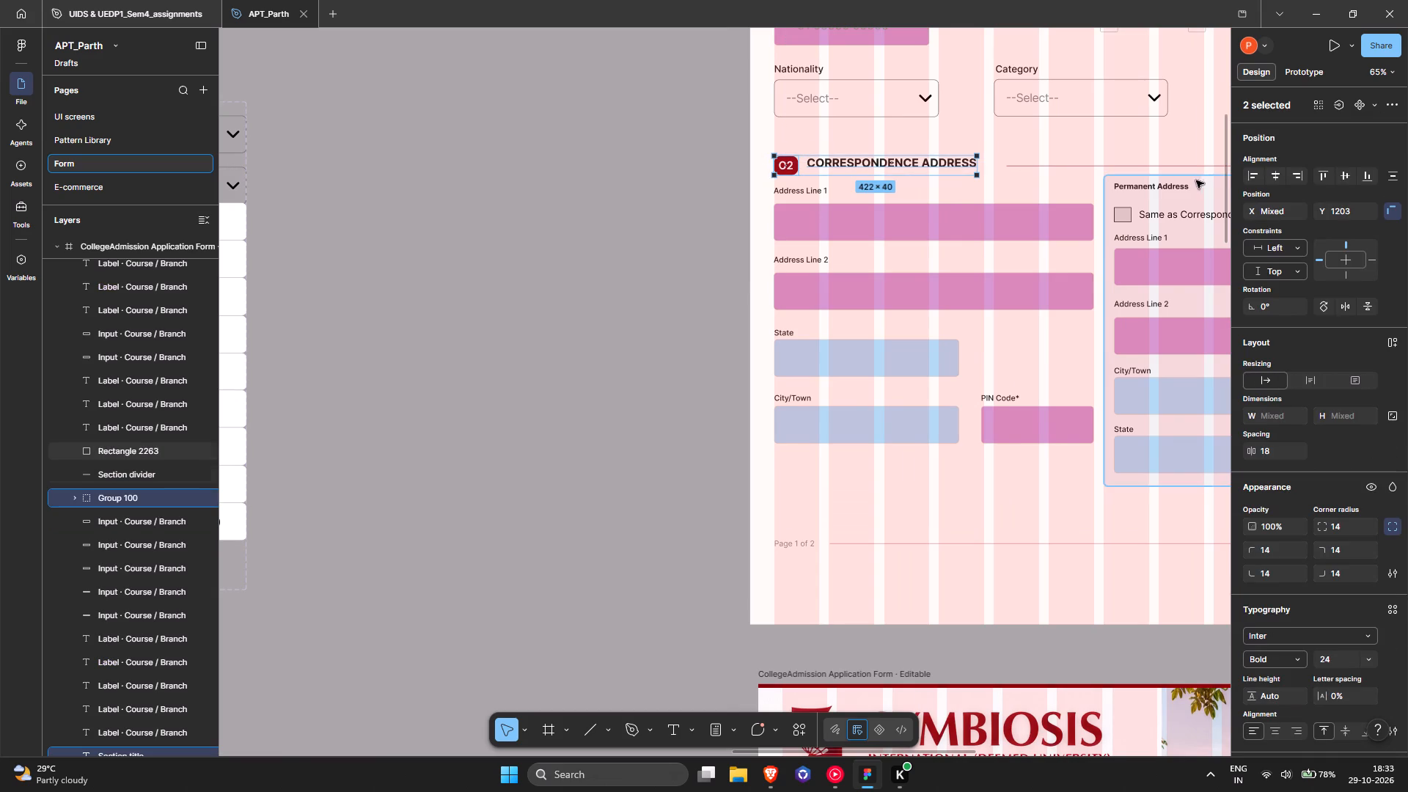
shift+click(1024, 165)
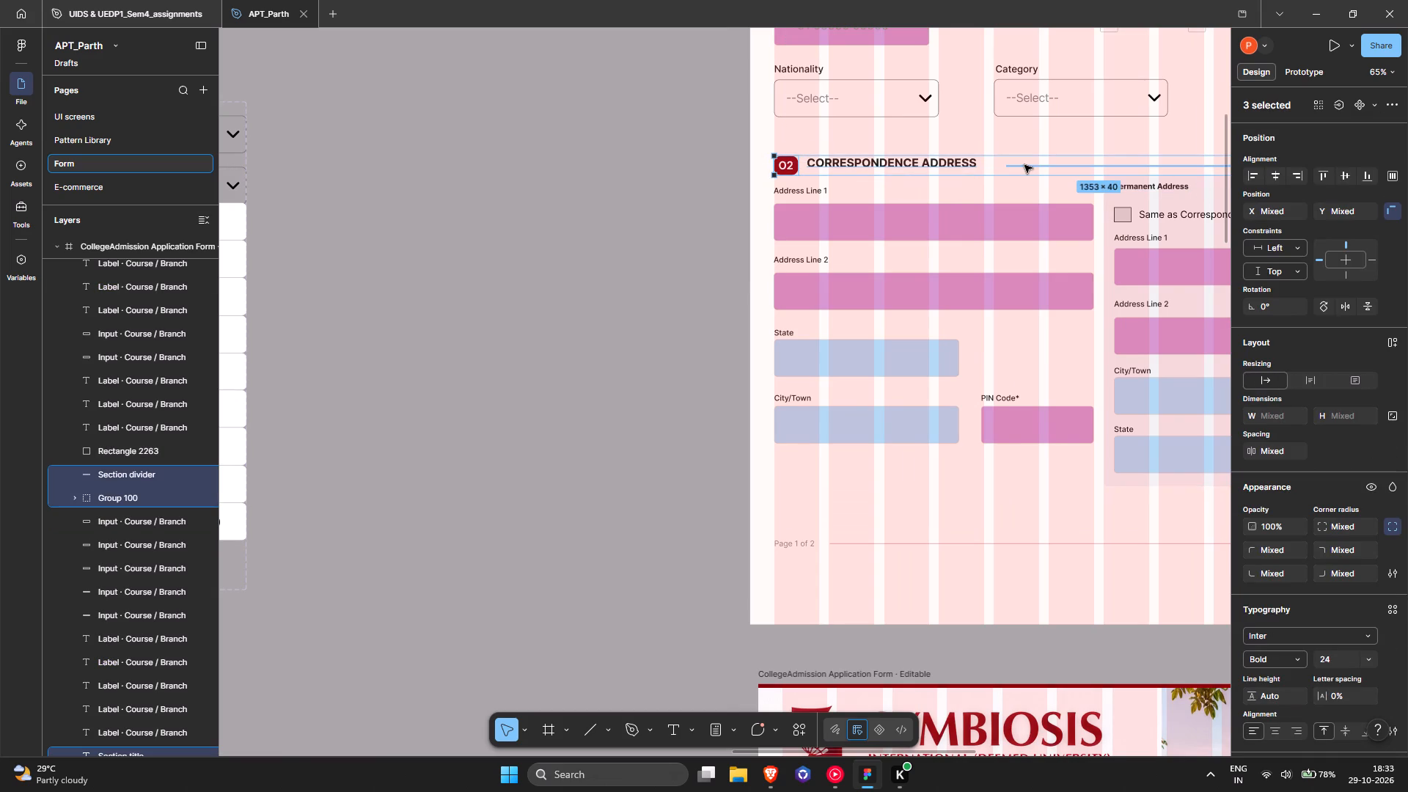
click(1343, 183)
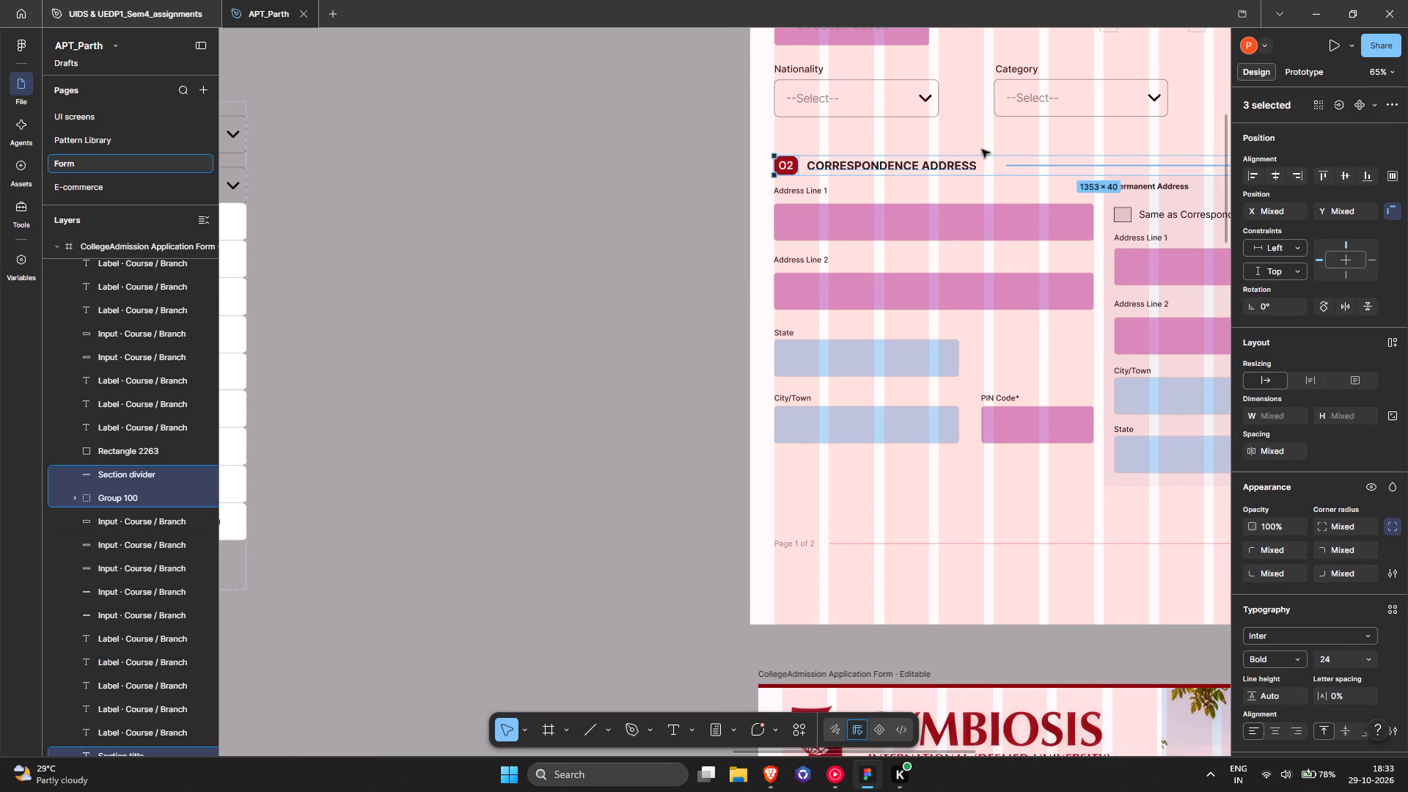
click(982, 150)
Hide the layout guides on the form pages.
ctrl+scroll(856, 174, up, 4)
ctrl+scroll(856, 174, down, 5)
middle_drag(1002, 192, 846, 196)
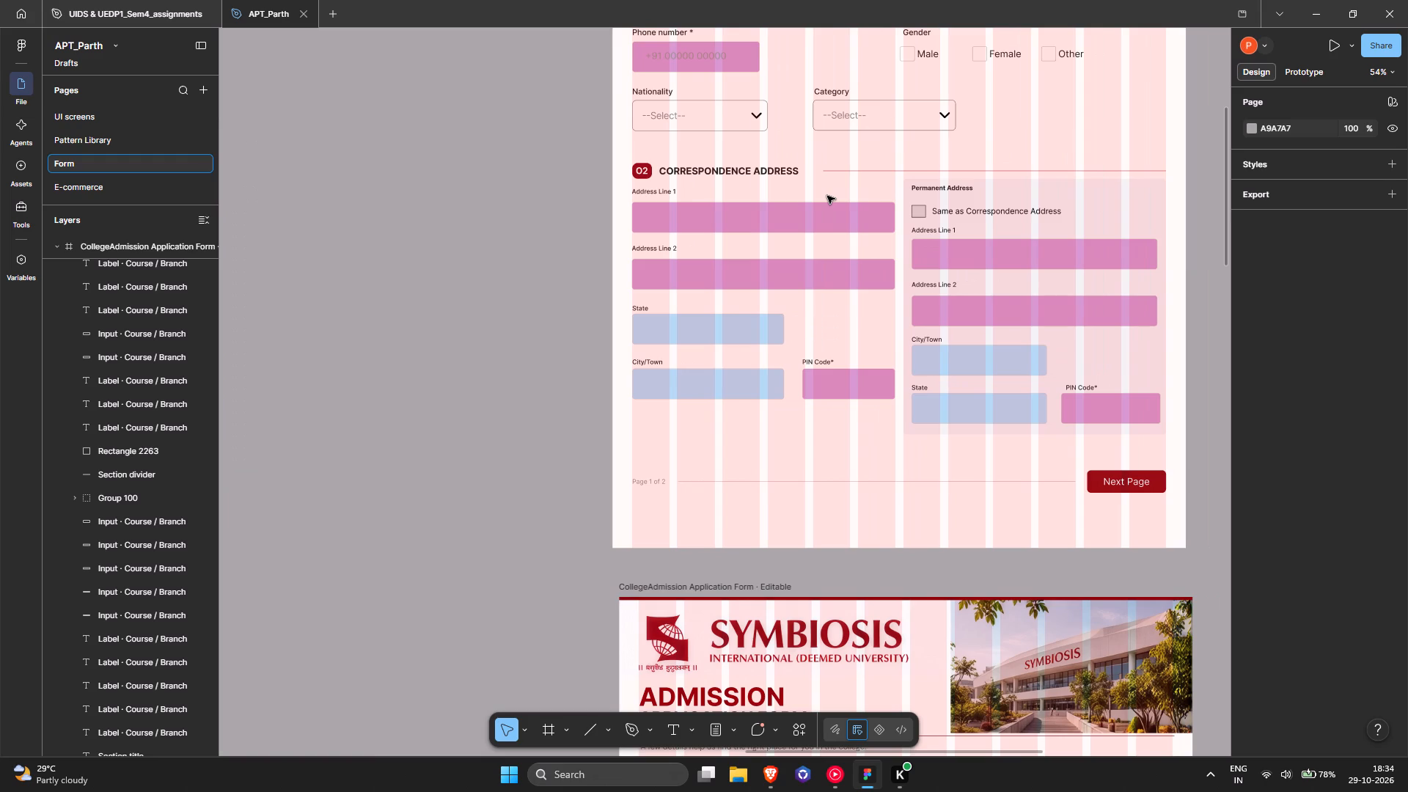
scroll(865, 262, down, 4)
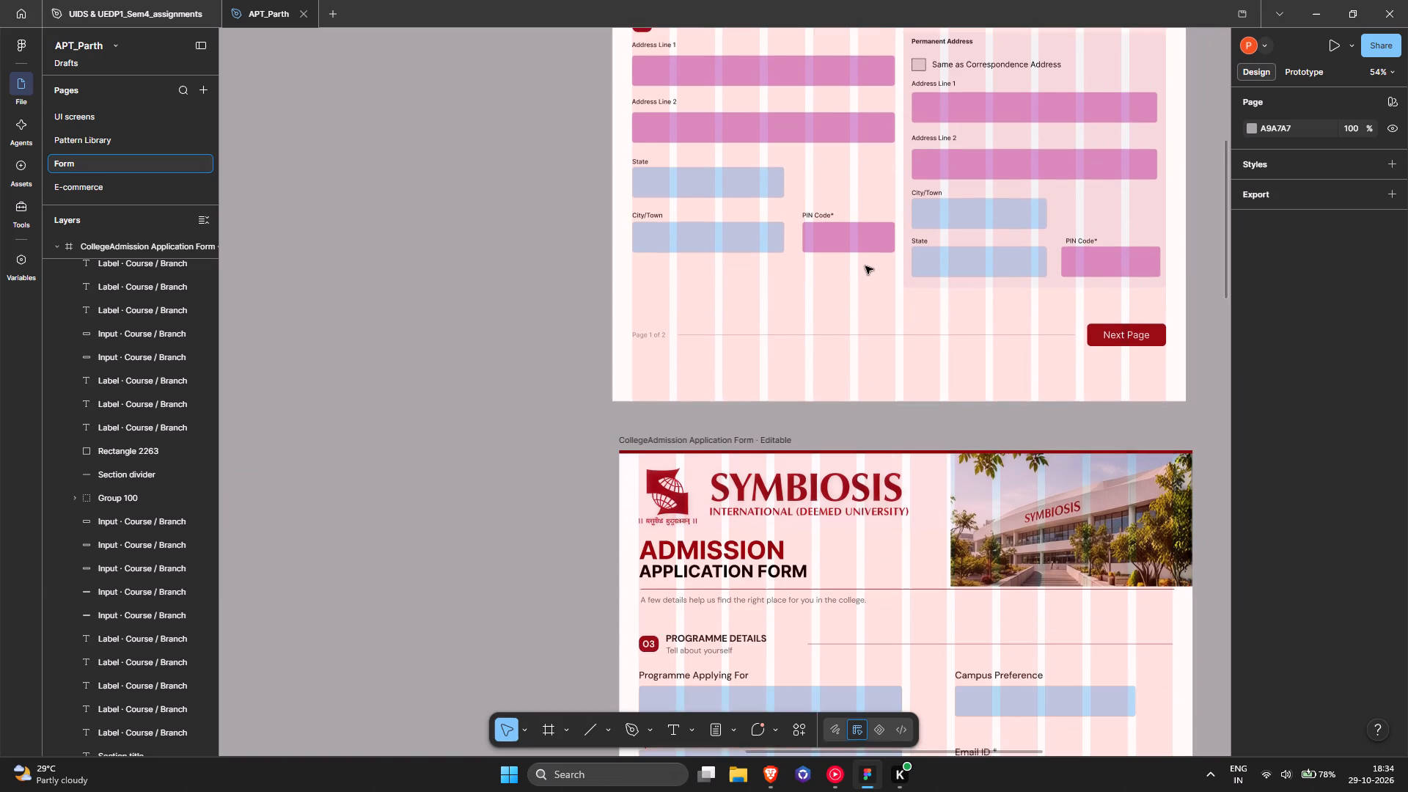
key(shift+g)
Duplicate the first page's footer row, with page number, line and Next Page button, to the bottom of the second page.
scroll(859, 263, down, 4)
ctrl+scroll(887, 267, down, 3)
middle_drag(888, 273, 769, 276)
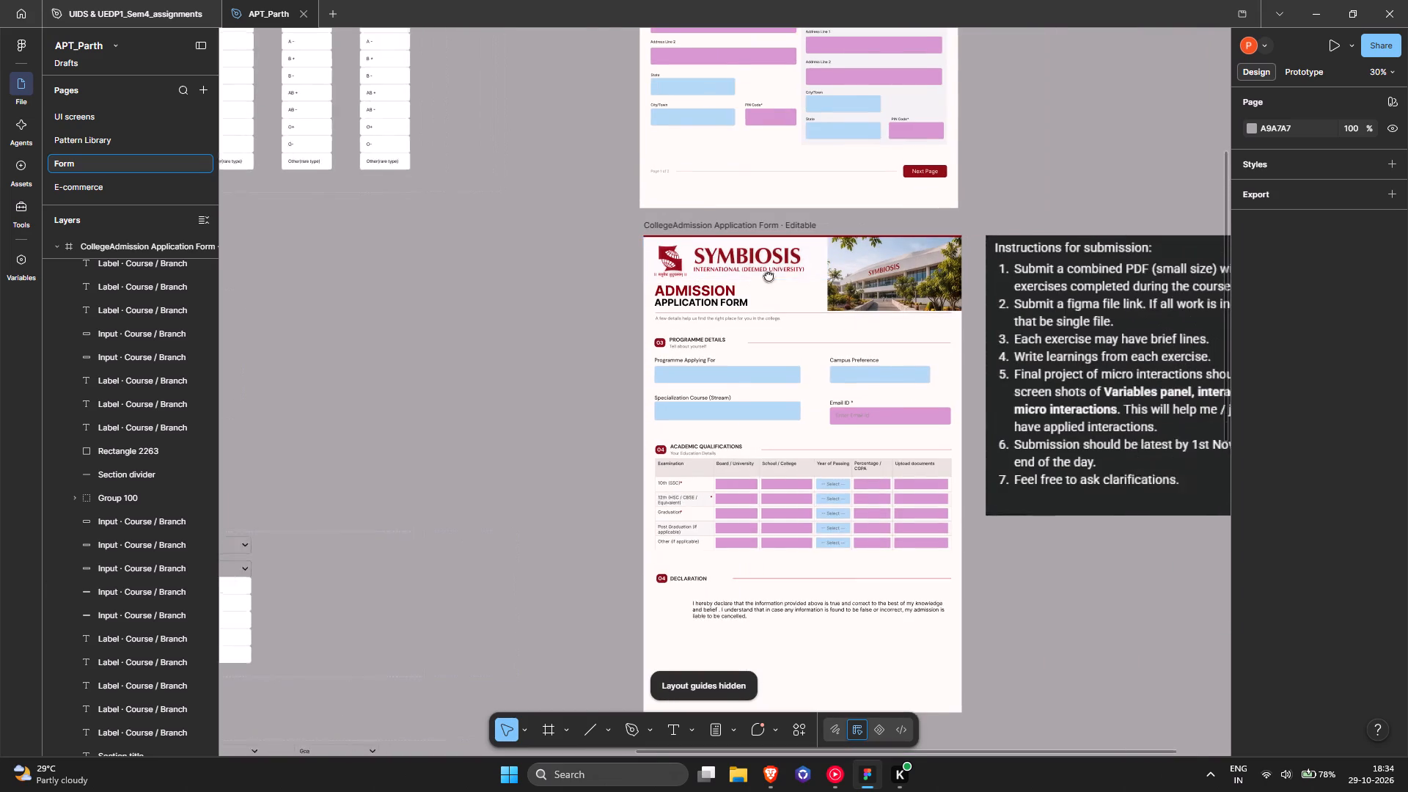
middle_drag(769, 276, 747, 276)
scroll(750, 277, up, 3)
ctrl+scroll(744, 312, up, 4)
scroll(738, 370, up, 13)
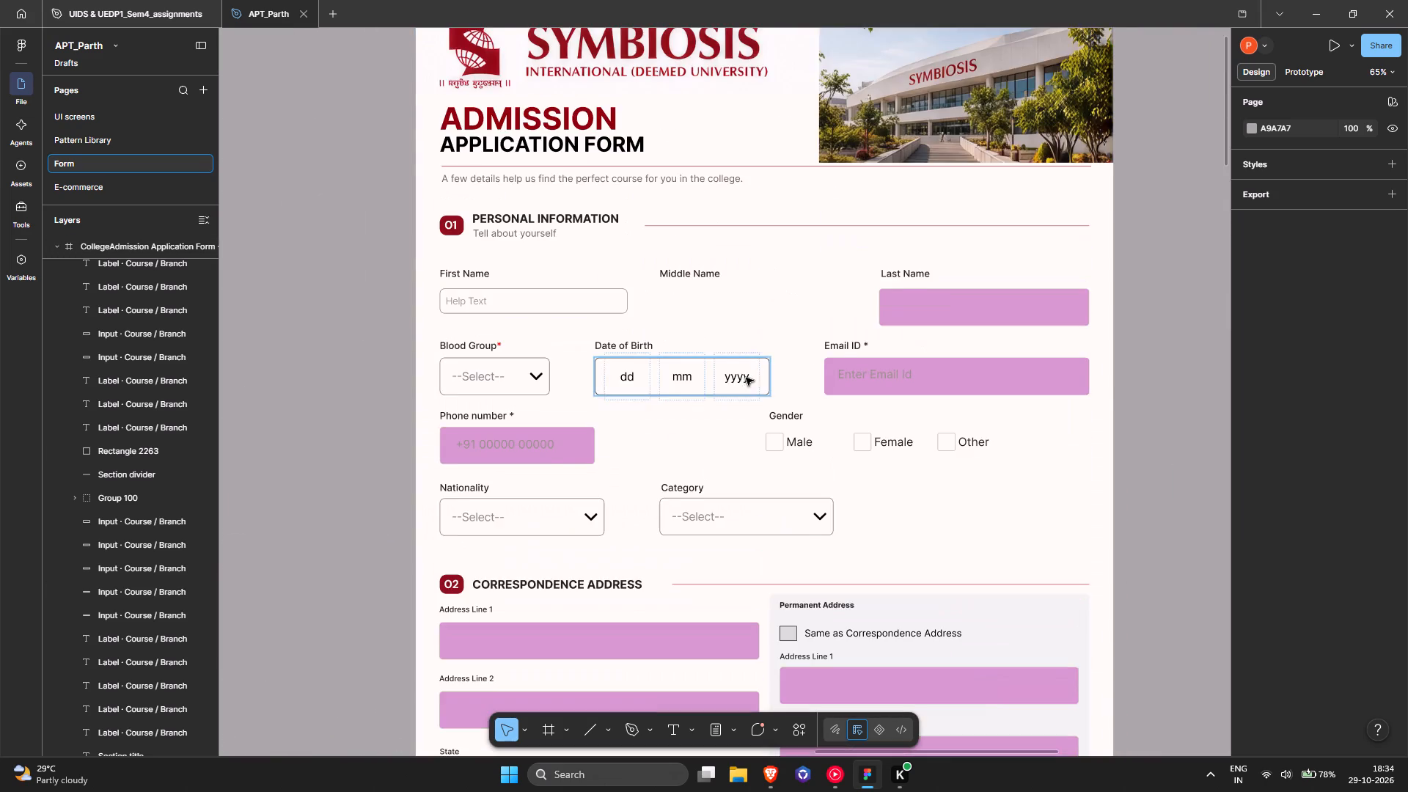
scroll(745, 370, down, 20)
scroll(745, 370, down, 13)
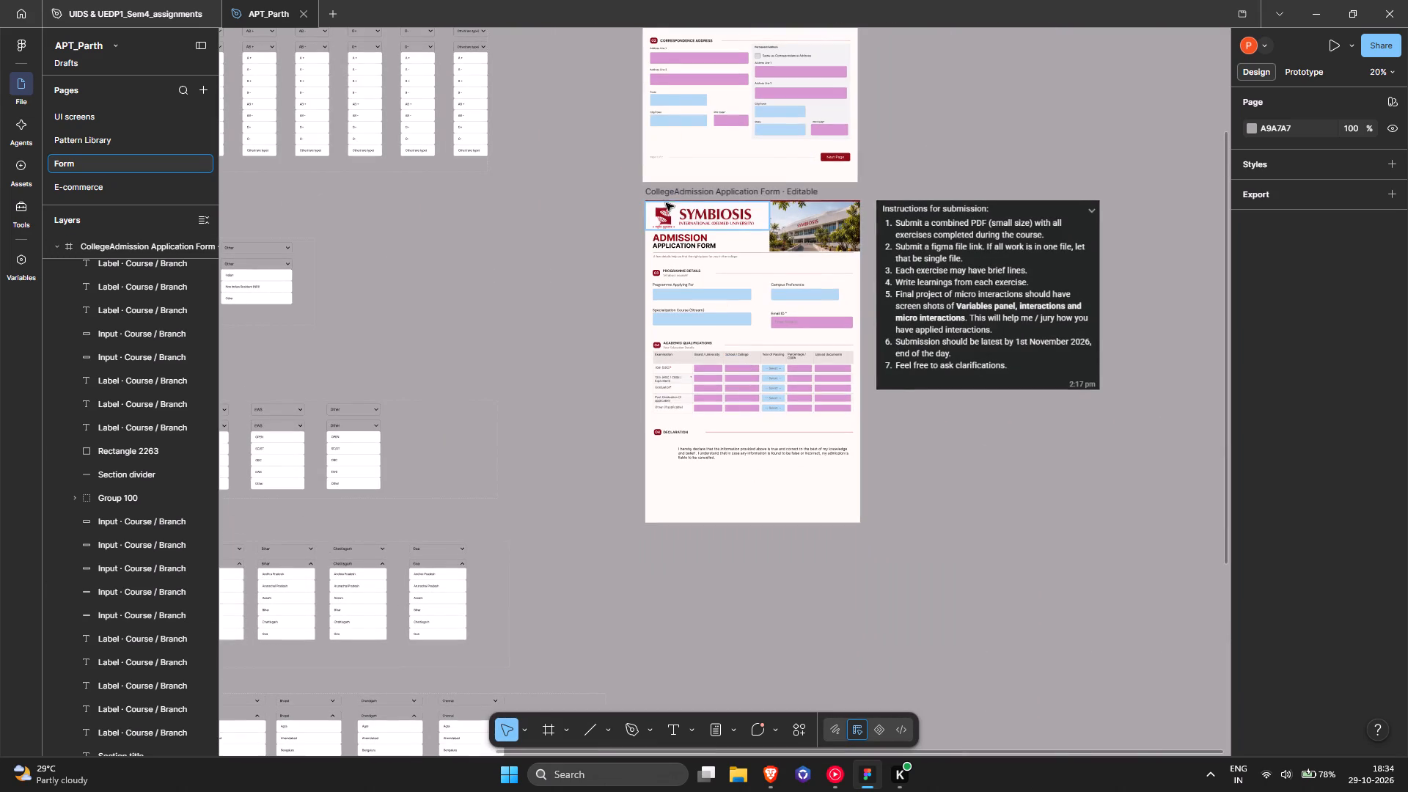
drag(631, 152, 866, 164)
alt+drag(821, 156, 818, 502)
Examine the copied footer row's placement on the second page against the first page's footer.
scroll(805, 502, up, 11)
scroll(767, 502, down, 3)
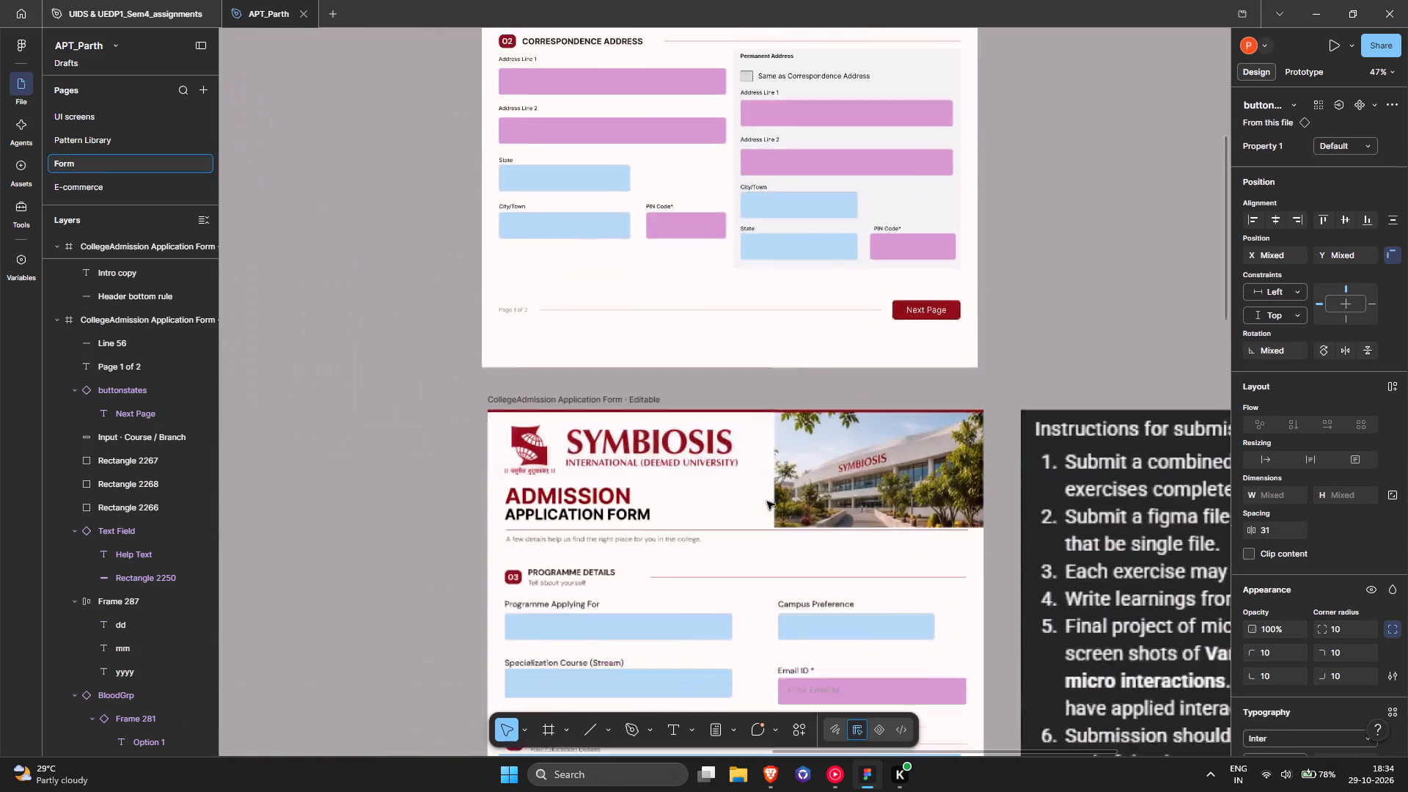
scroll(767, 502, down, 14)
ctrl+scroll(688, 328, up, 6)
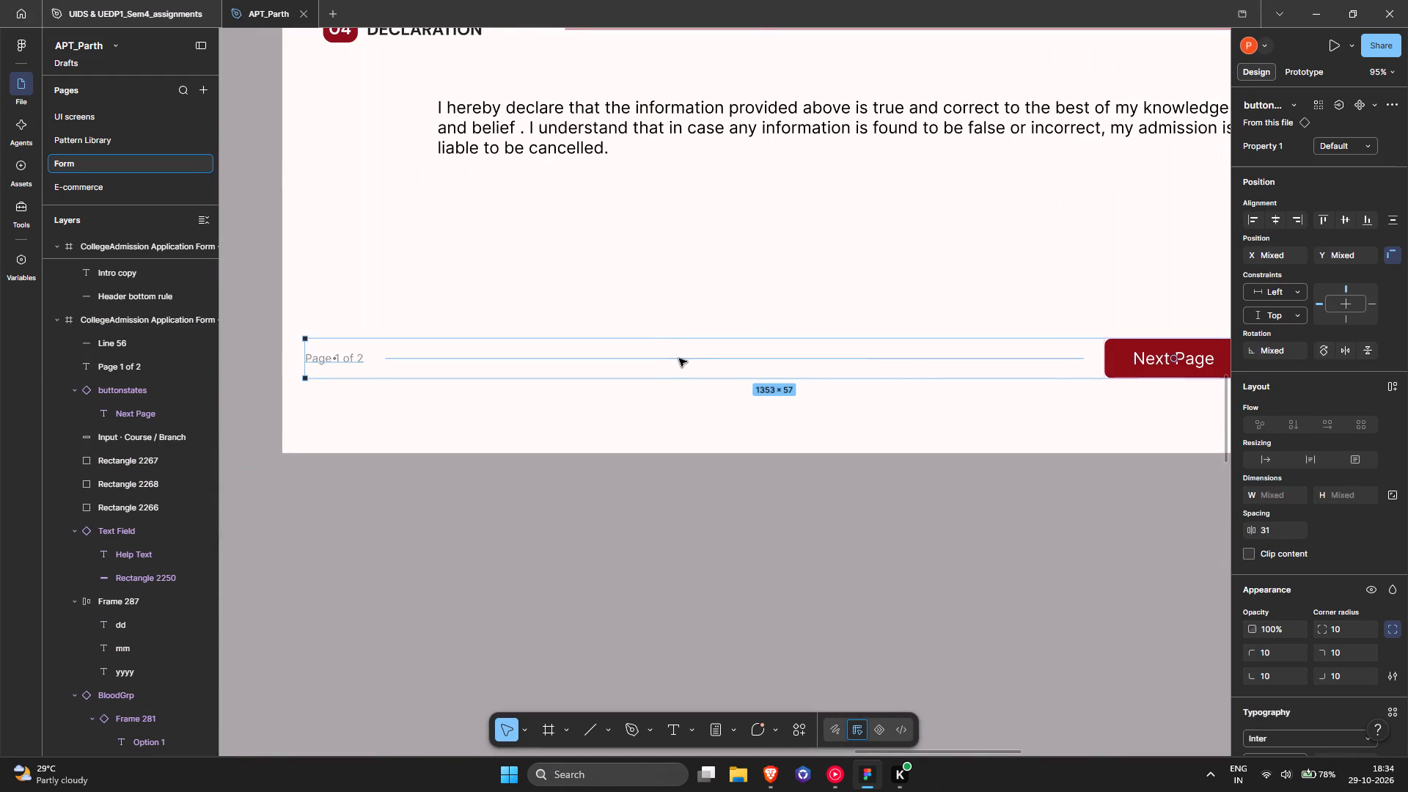
scroll(688, 355, up, 2)
scroll(700, 359, down, 3)
ctrl+scroll(700, 359, down, 1)
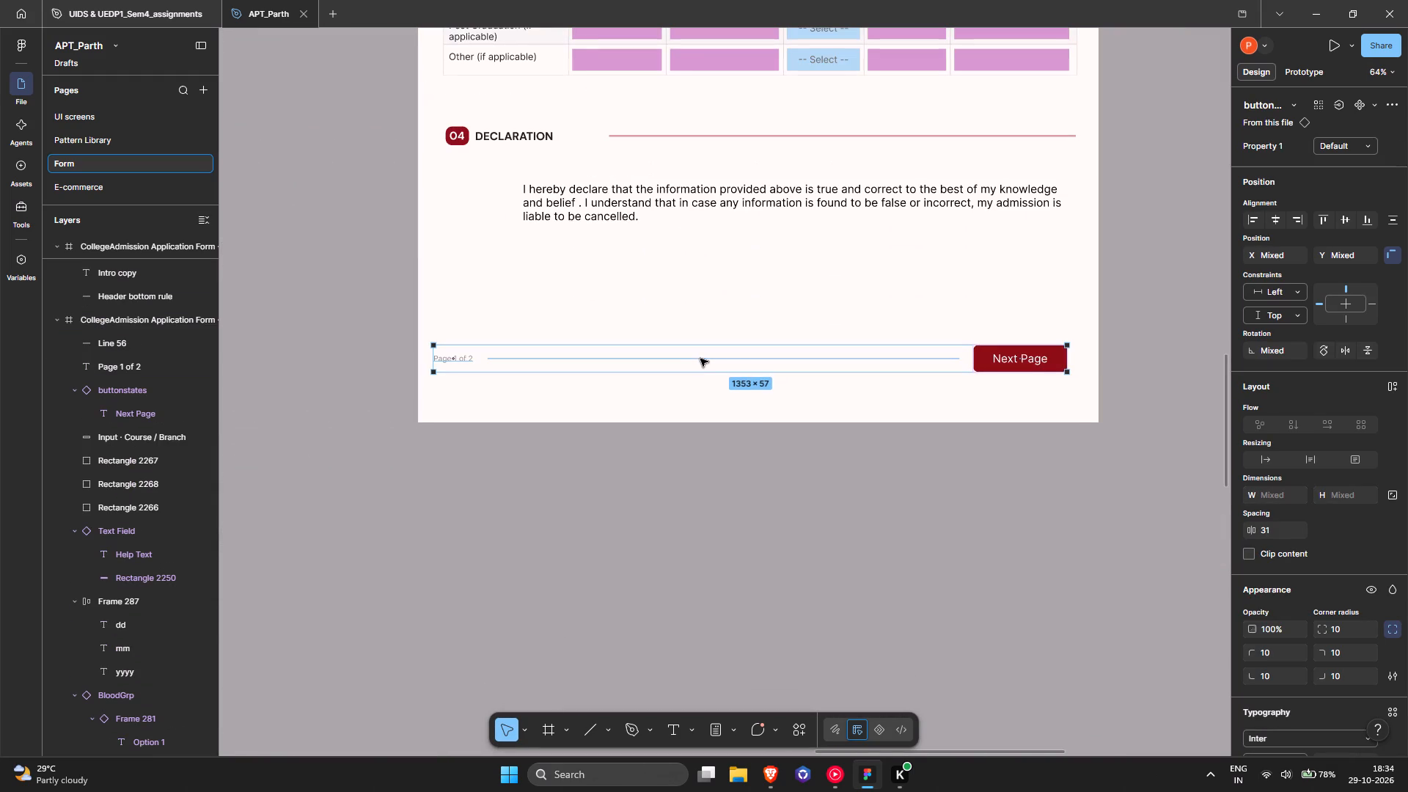
scroll(637, 364, up, 10)
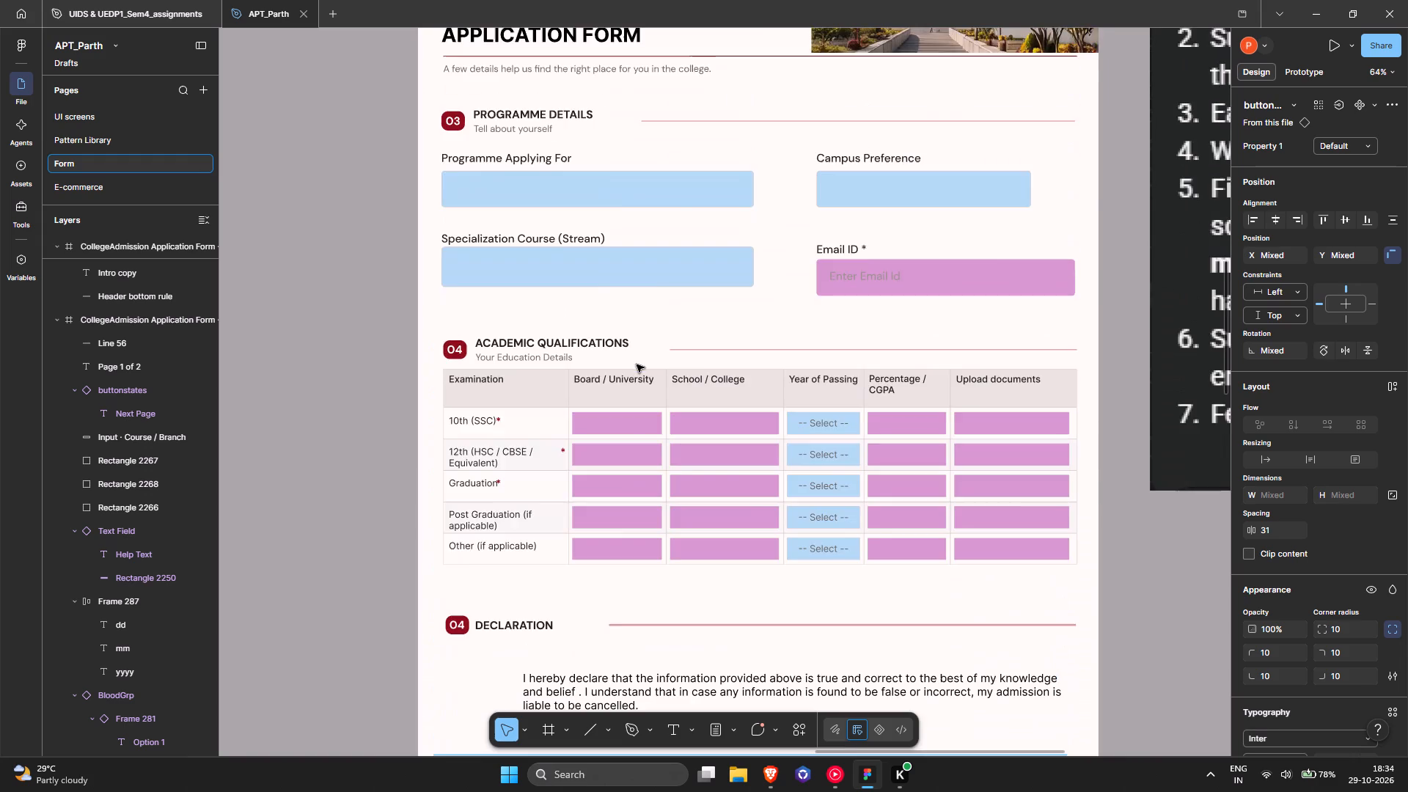
scroll(637, 364, up, 12)
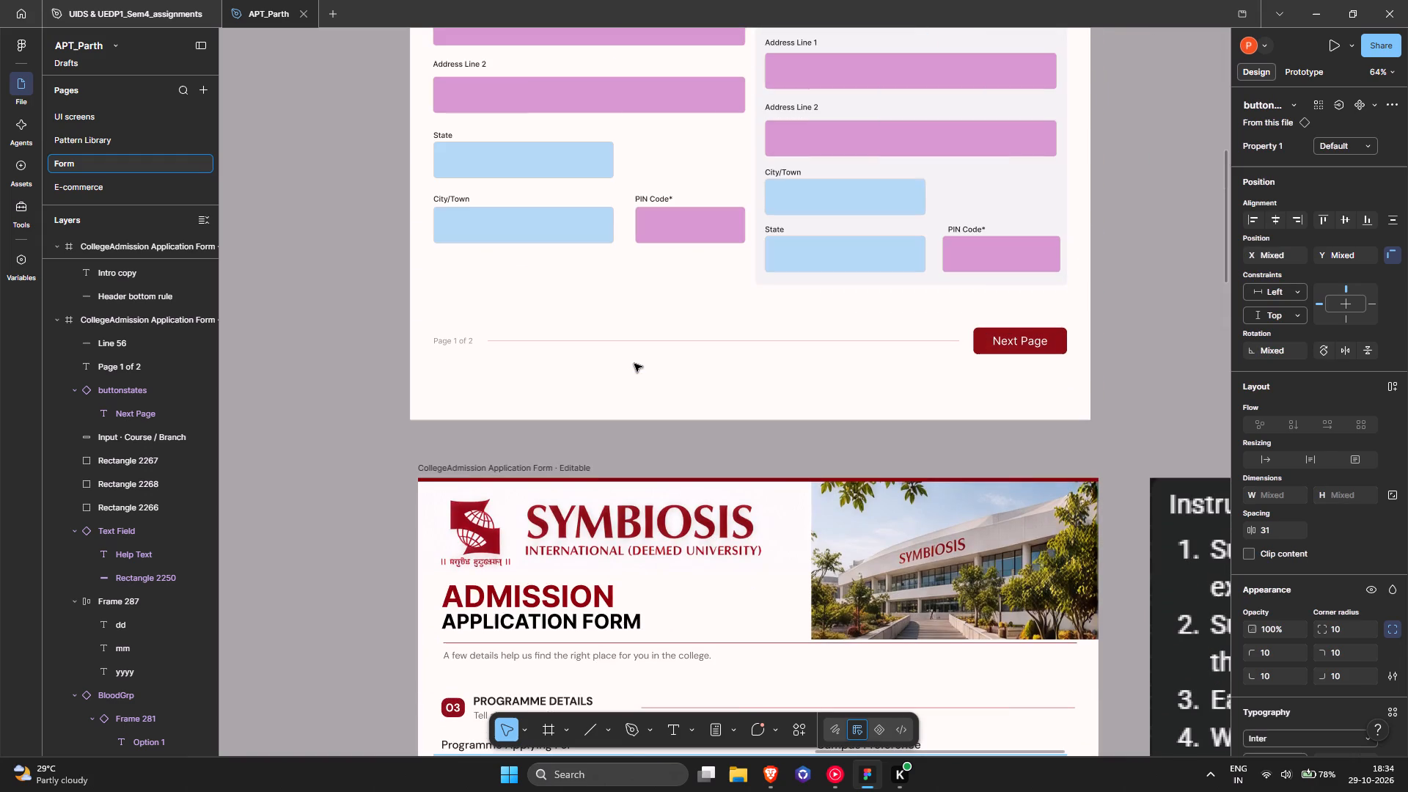
scroll(634, 364, down, 20)
scroll(634, 364, down, 7)
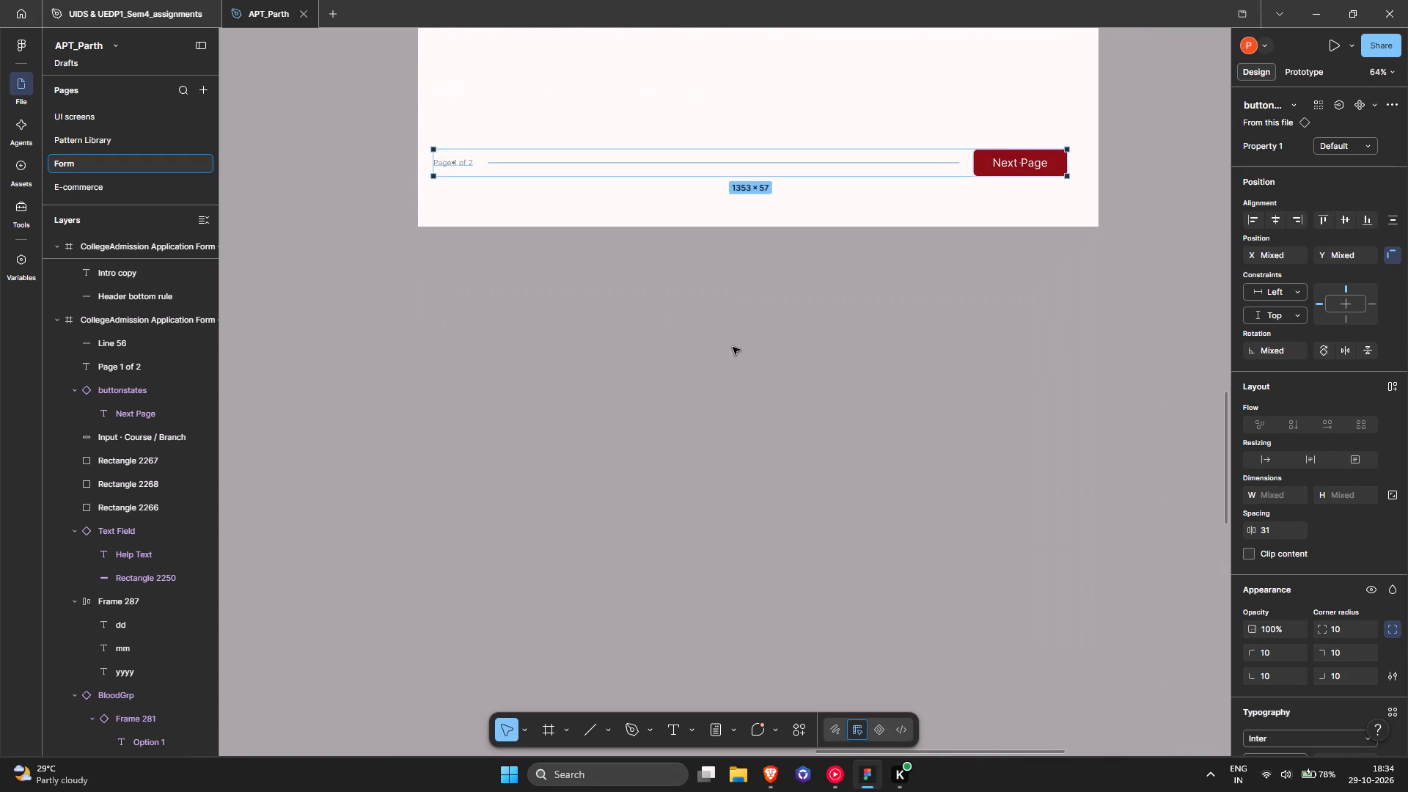
Shorten the second page's footer line from its button end to about 810 px, keeping it horizontal.
scroll(754, 340, up, 4)
click(855, 372)
click(858, 351)
ctrl+scroll(870, 345, up, 4)
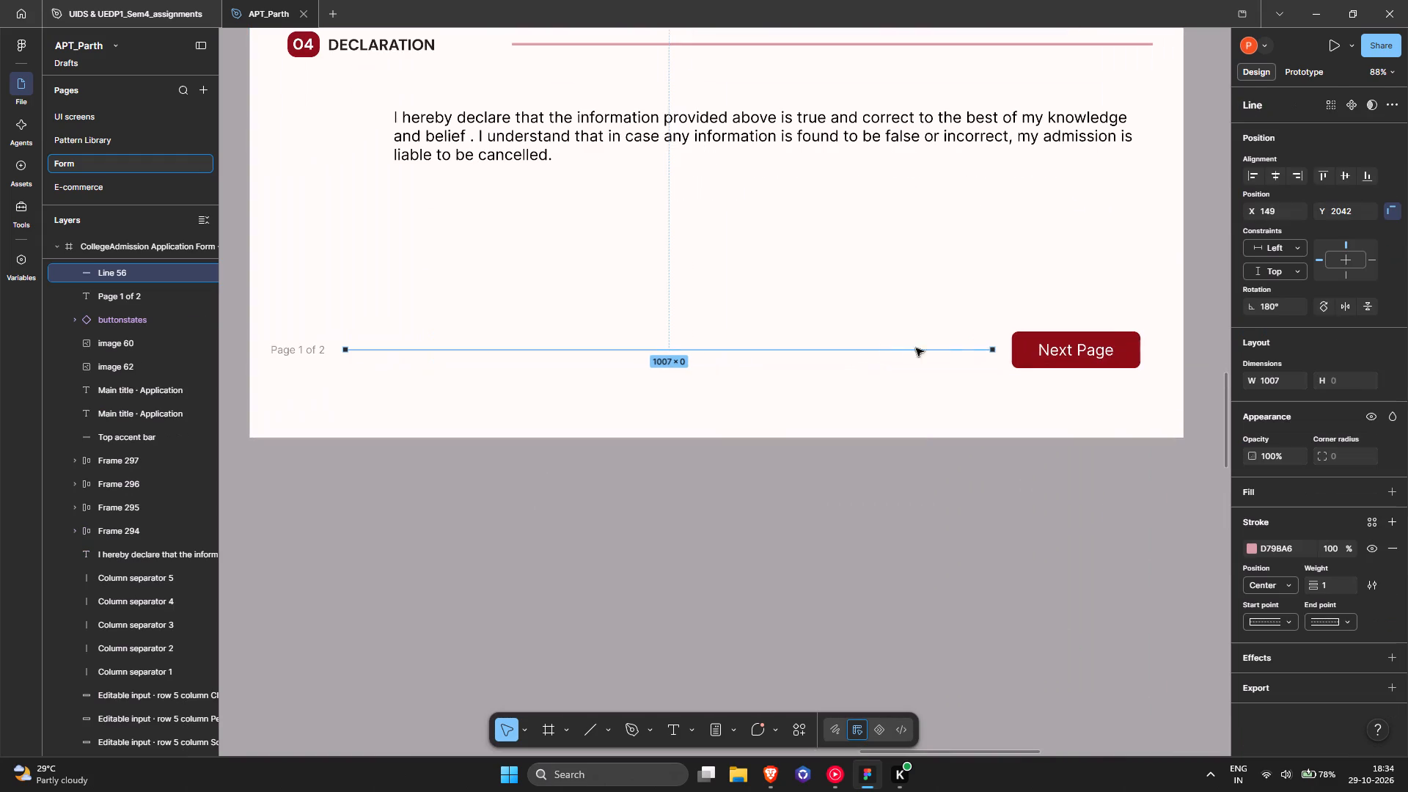
shift+drag(991, 351, 862, 351)
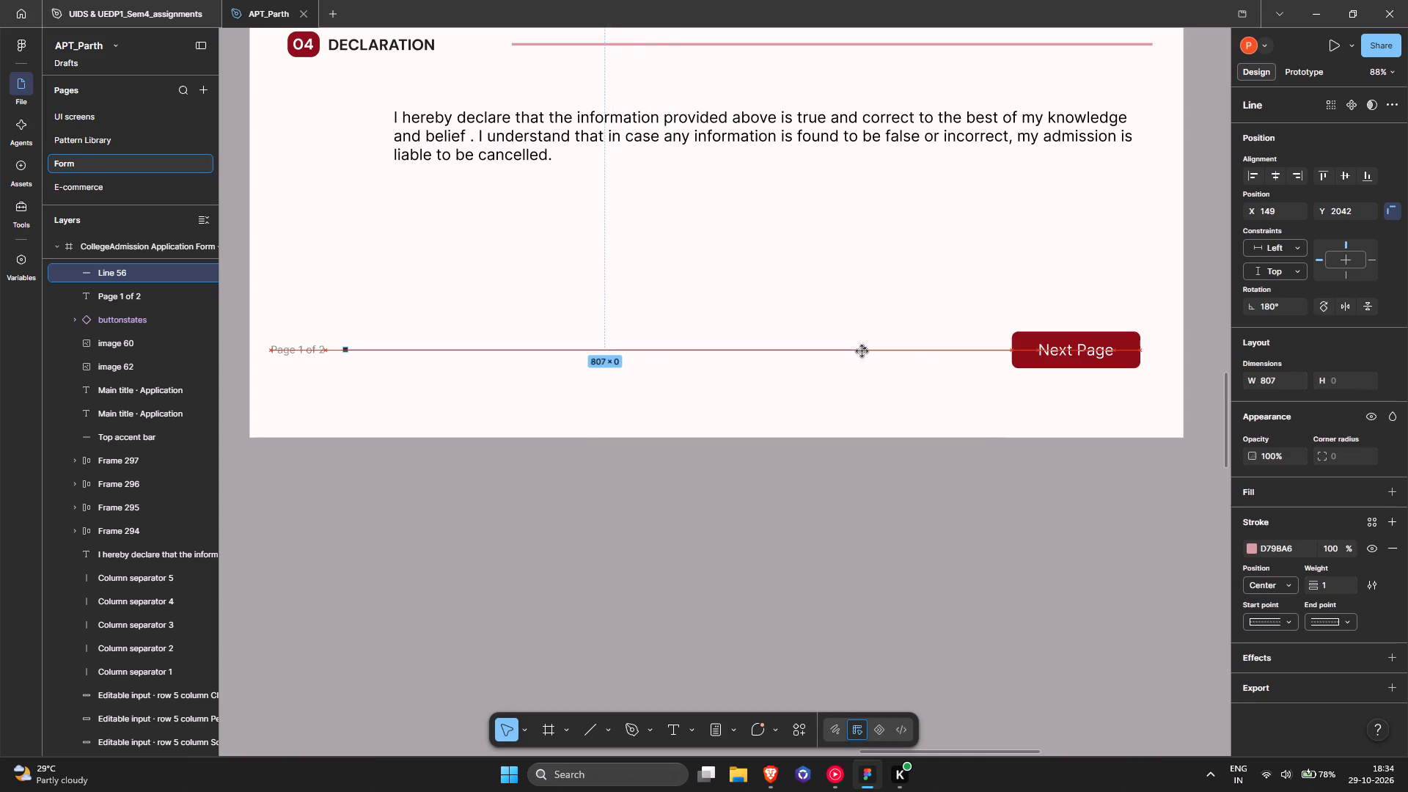
shift+drag(862, 351, 458, 400)
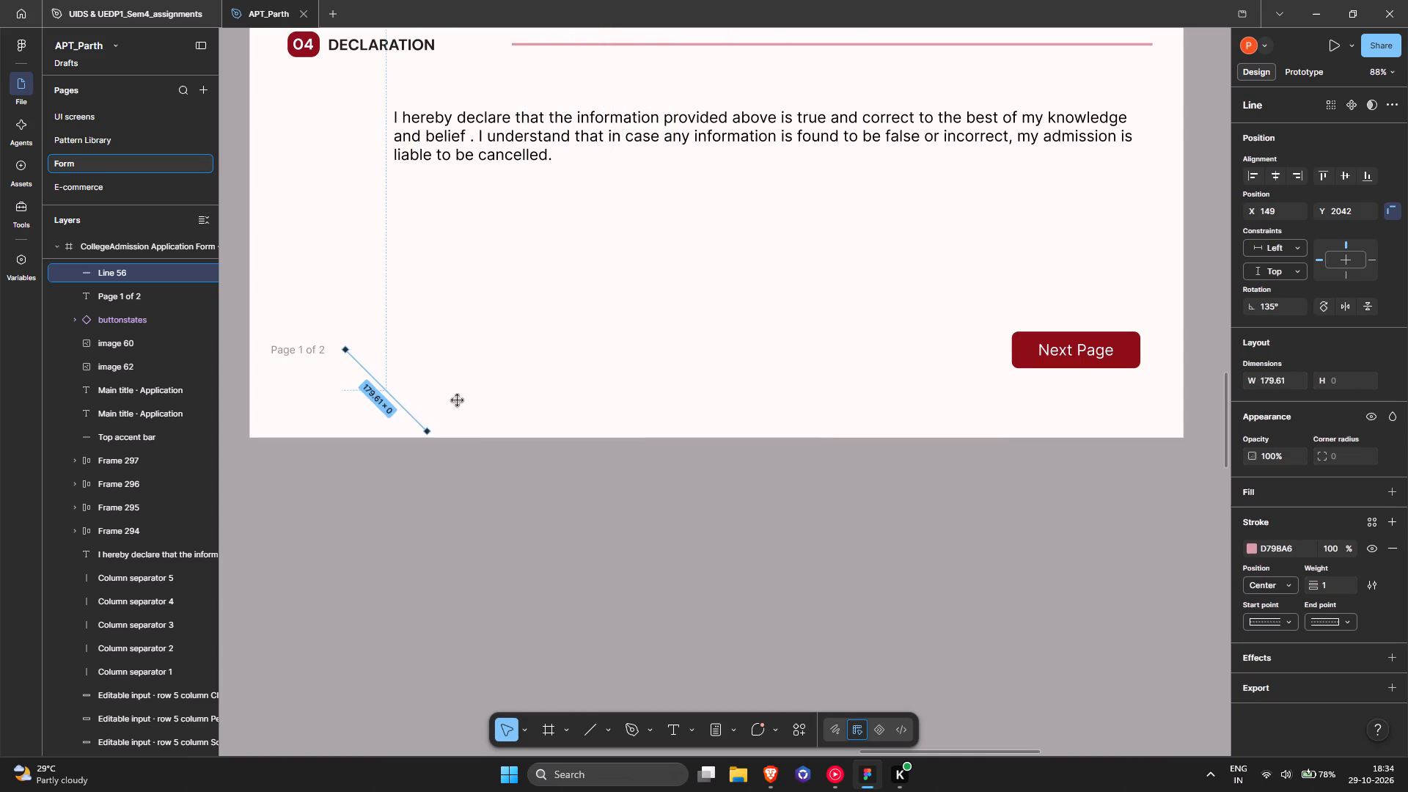
shift+drag(458, 400, 901, 341)
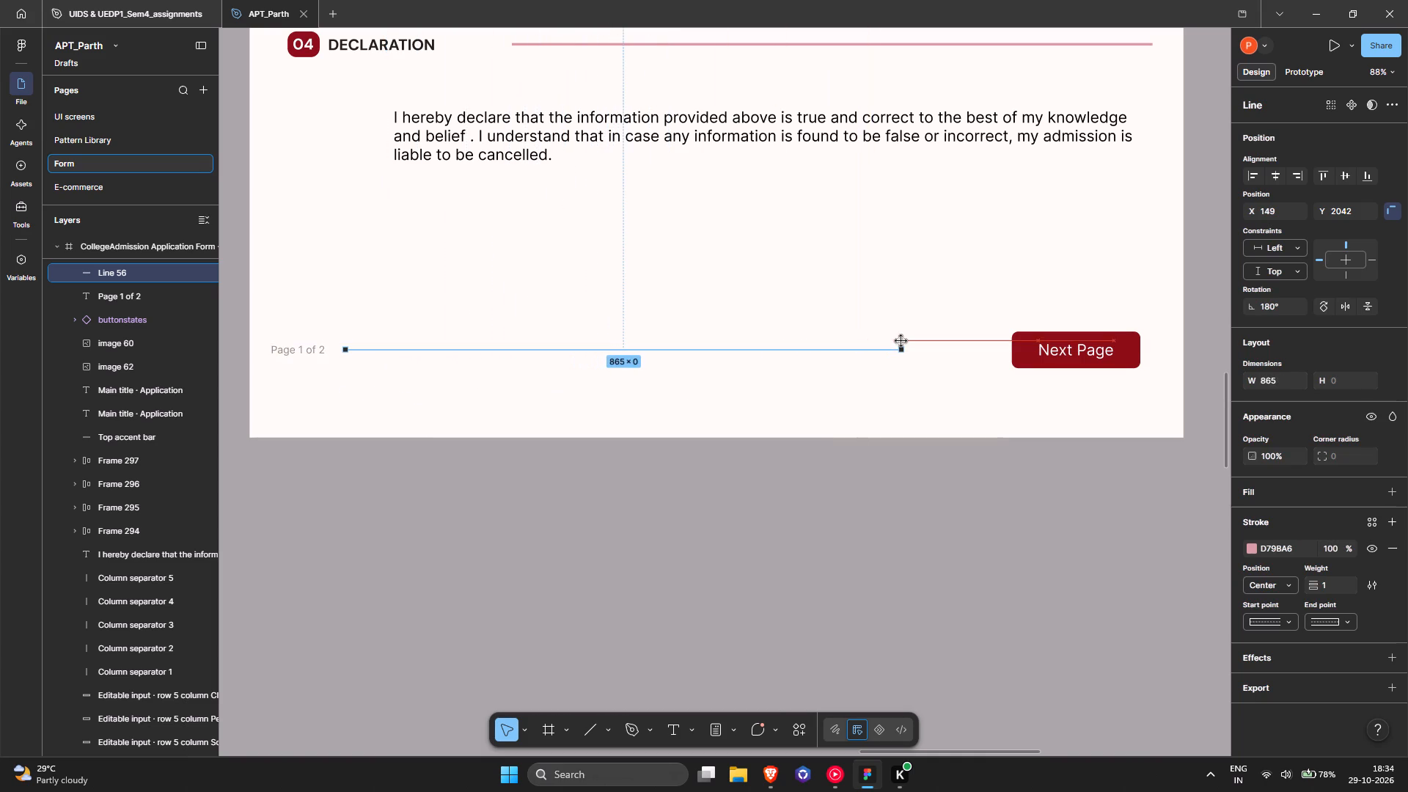
shift+drag(901, 341, 900, 332)
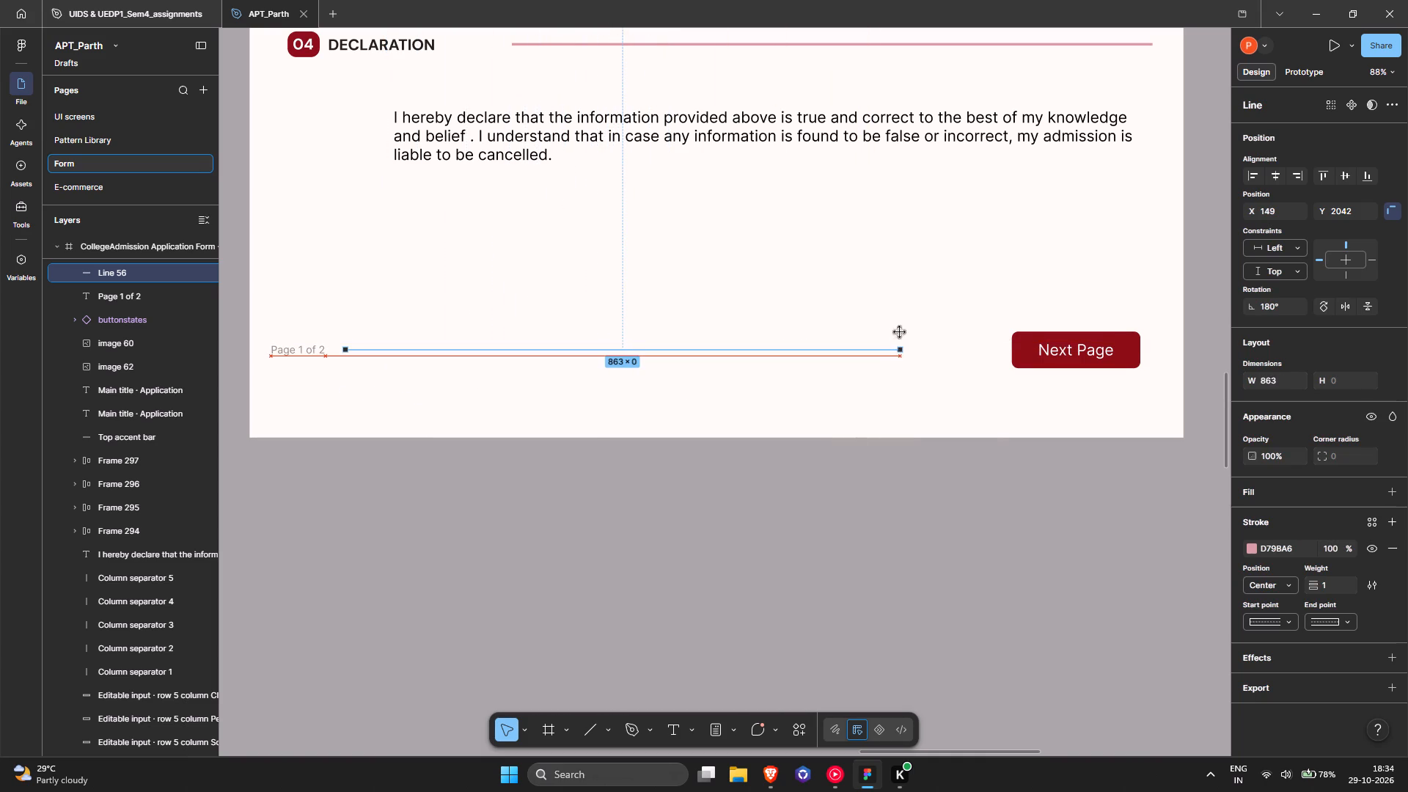
shift+drag(900, 332, 866, 357)
Widen the second page's Next Page button towards the shortened line, to about 400 px.
click(1021, 345)
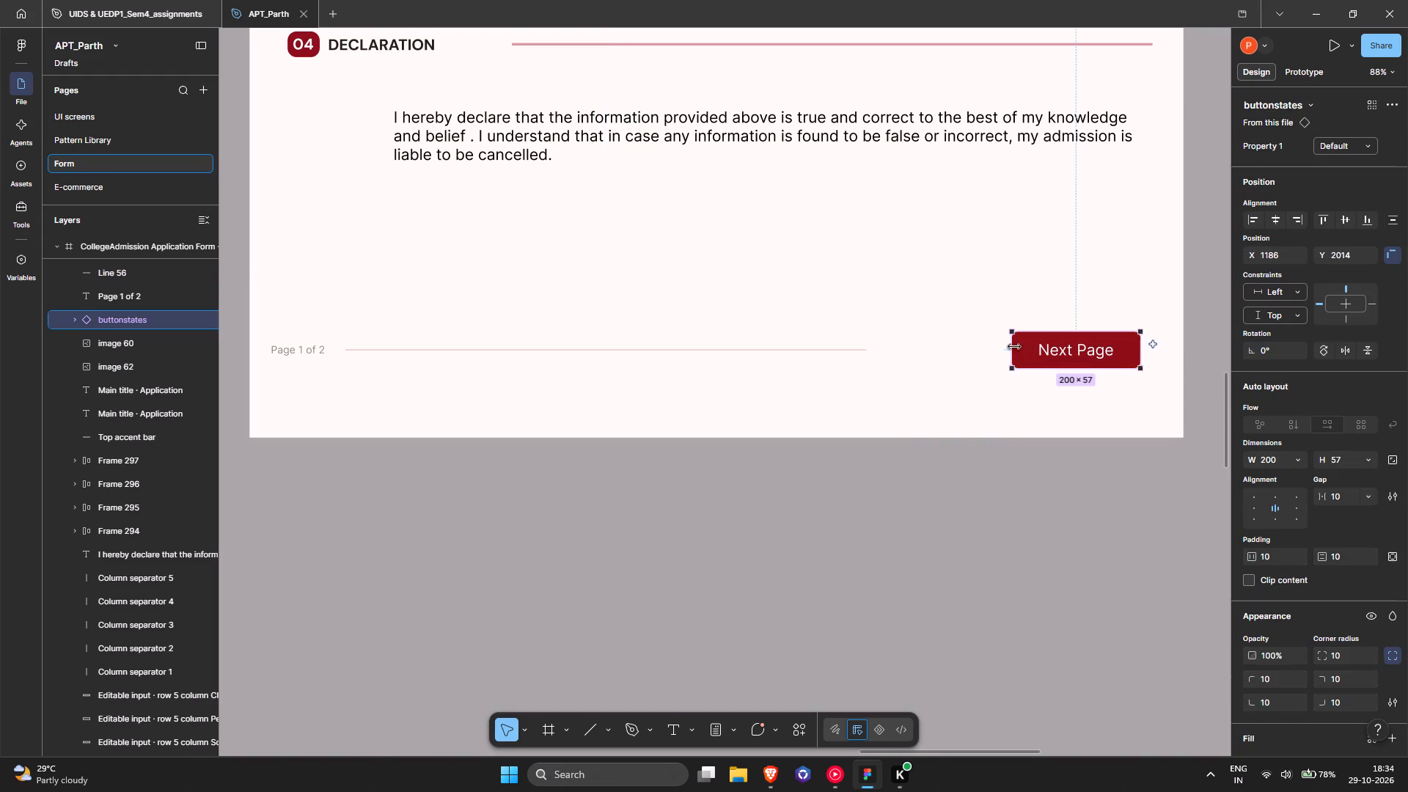
drag(1014, 346, 884, 355)
Change the second page's Next Page button label to "Submit Application".
click(986, 345)
double_click(992, 345)
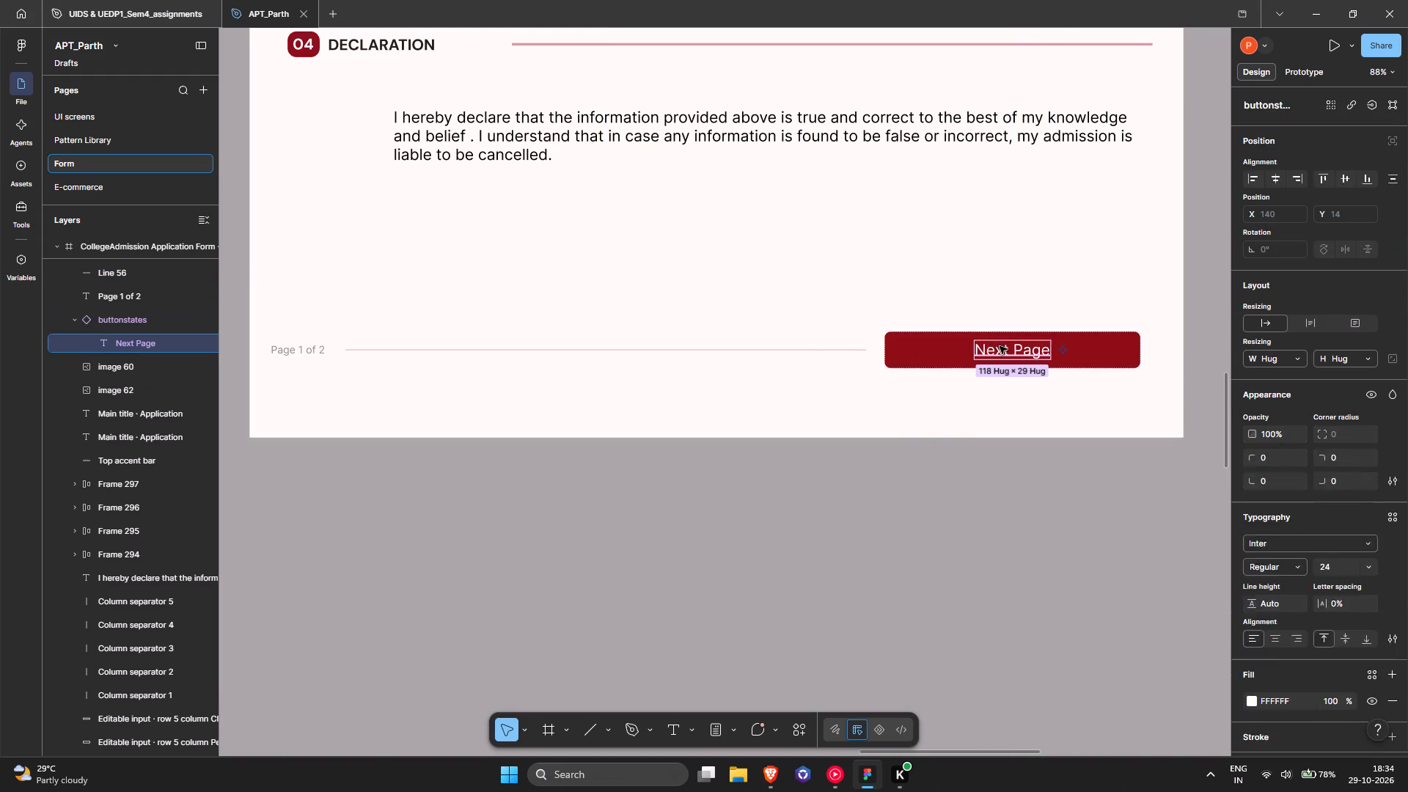
double_click(1006, 347)
text(D~S)
key(shift+BackSpace)
key(shift+BackSpace)
key(shift+BackSpace)
text(Submit app;)
key(ctrl+BackSpace)
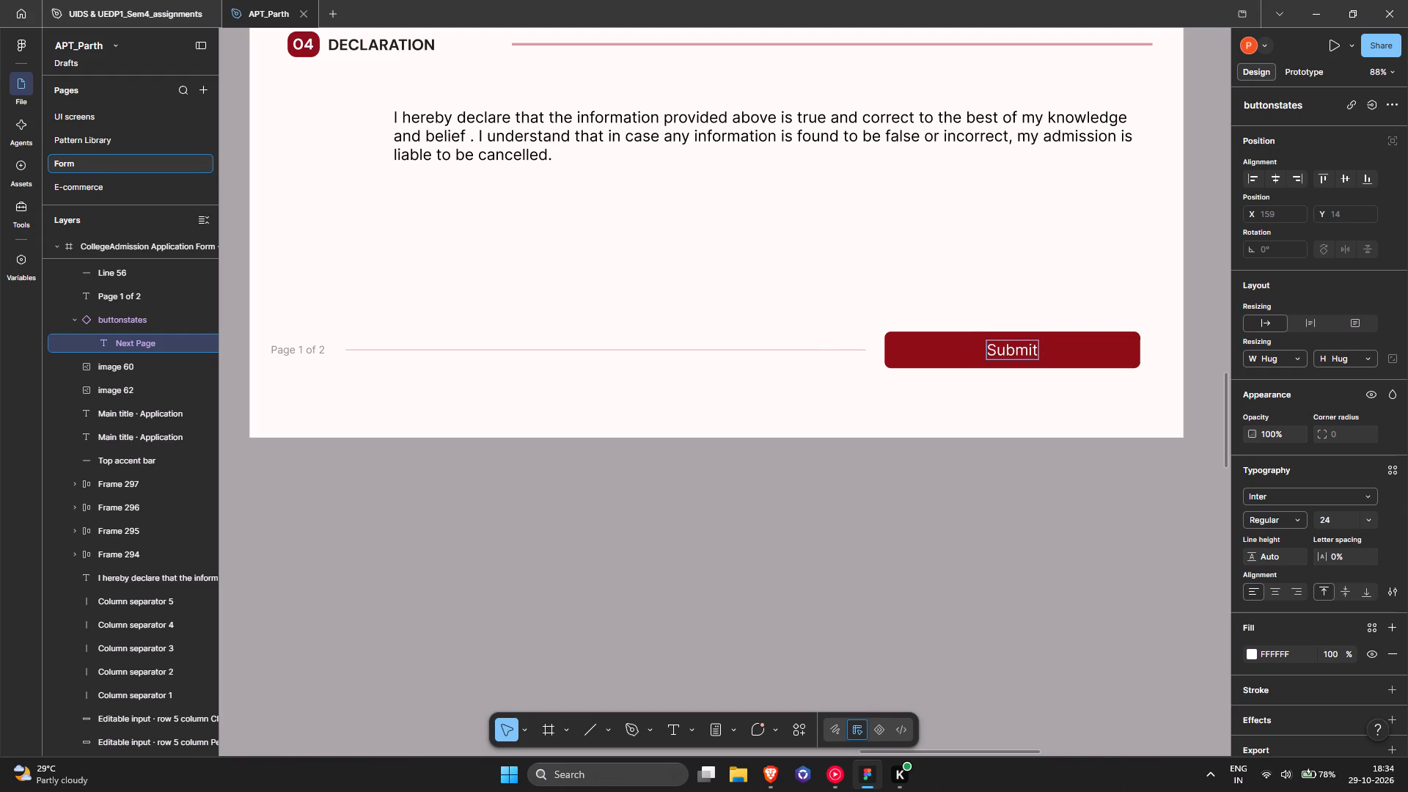
text(Appp)
key(BackSpace)
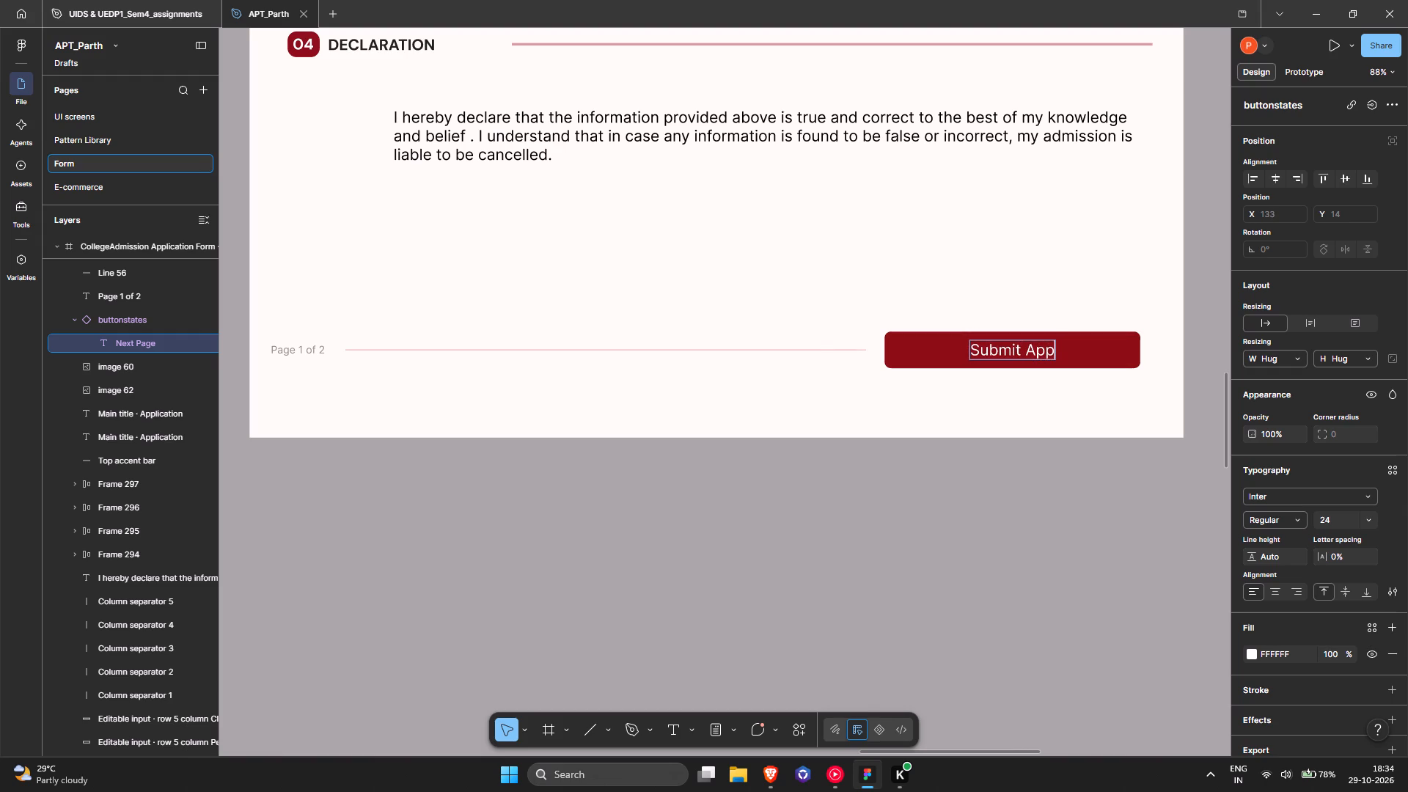
text(lication)
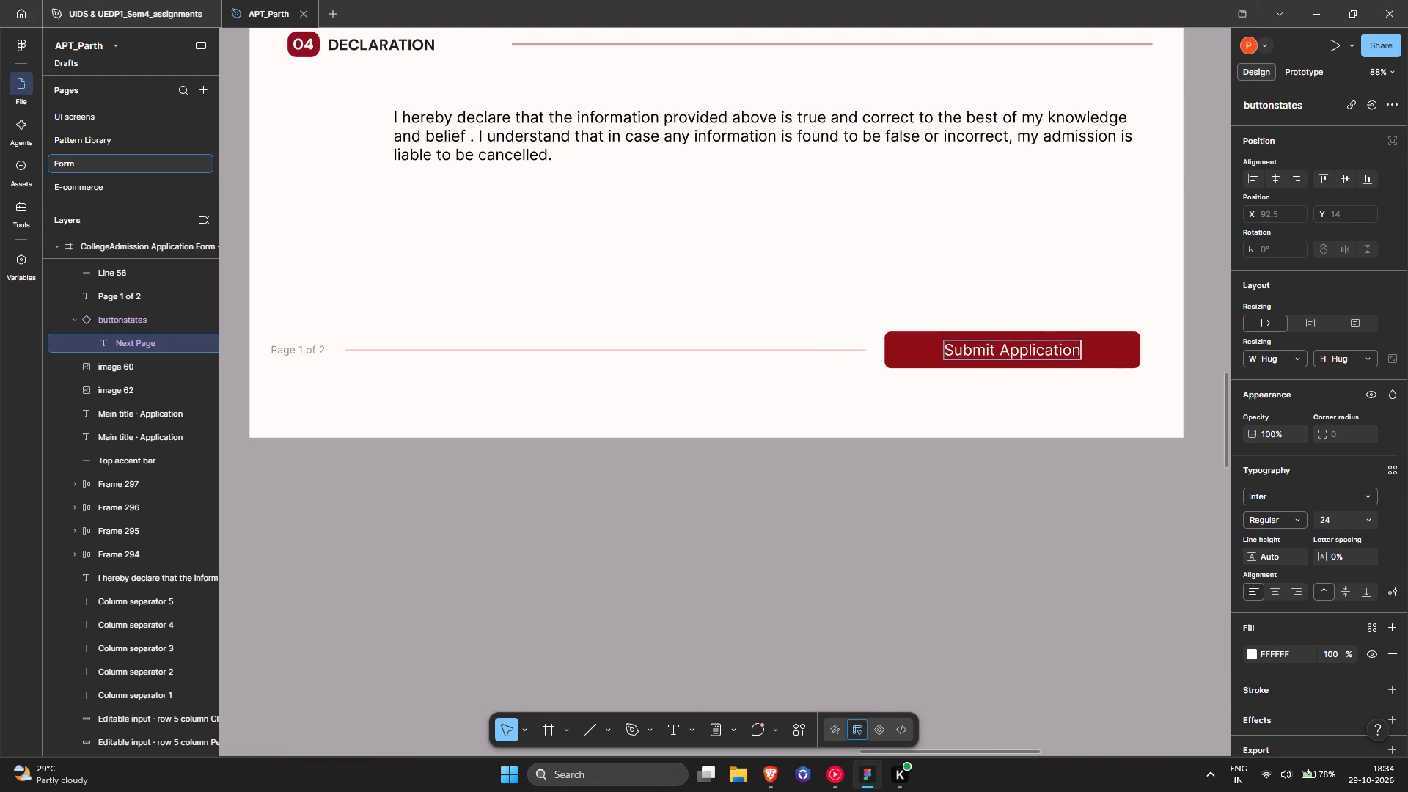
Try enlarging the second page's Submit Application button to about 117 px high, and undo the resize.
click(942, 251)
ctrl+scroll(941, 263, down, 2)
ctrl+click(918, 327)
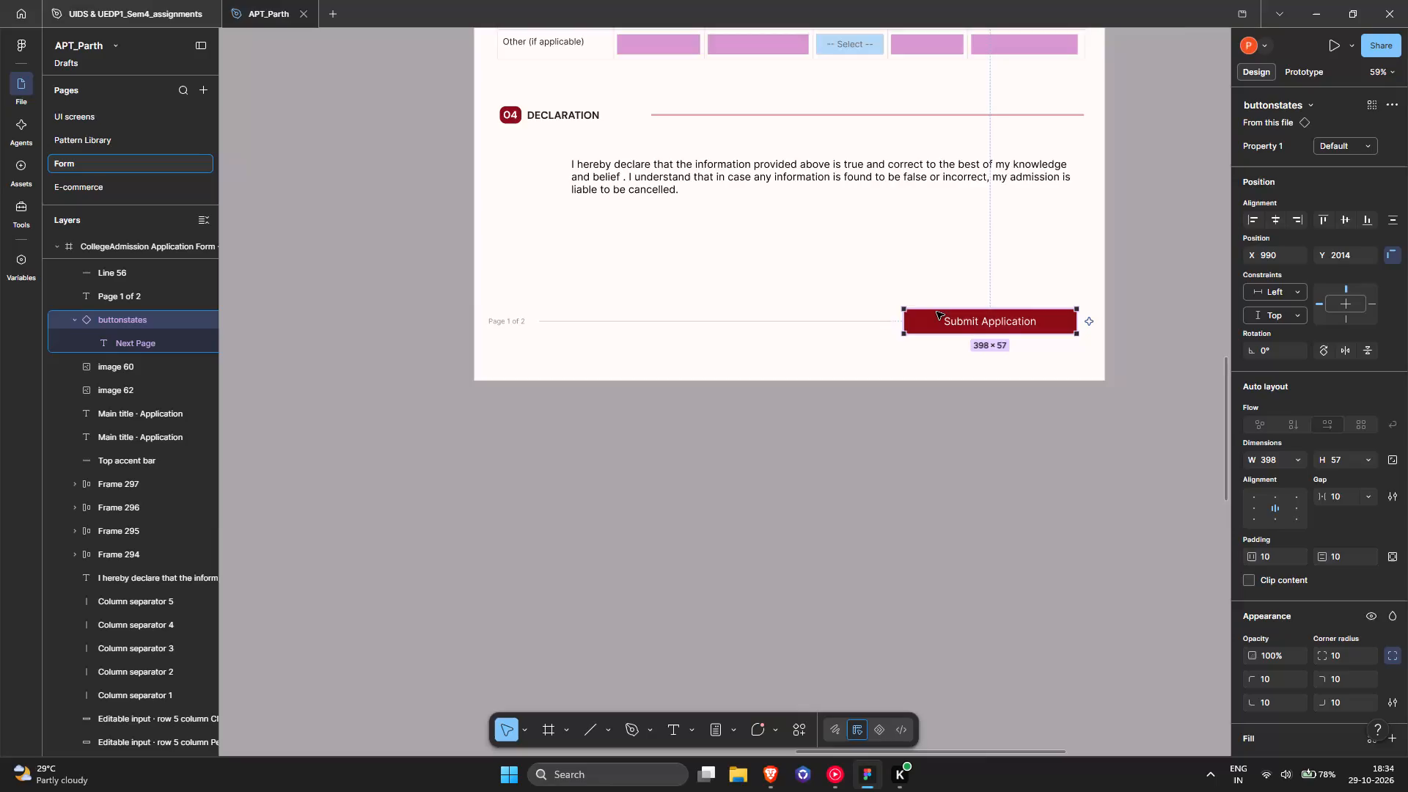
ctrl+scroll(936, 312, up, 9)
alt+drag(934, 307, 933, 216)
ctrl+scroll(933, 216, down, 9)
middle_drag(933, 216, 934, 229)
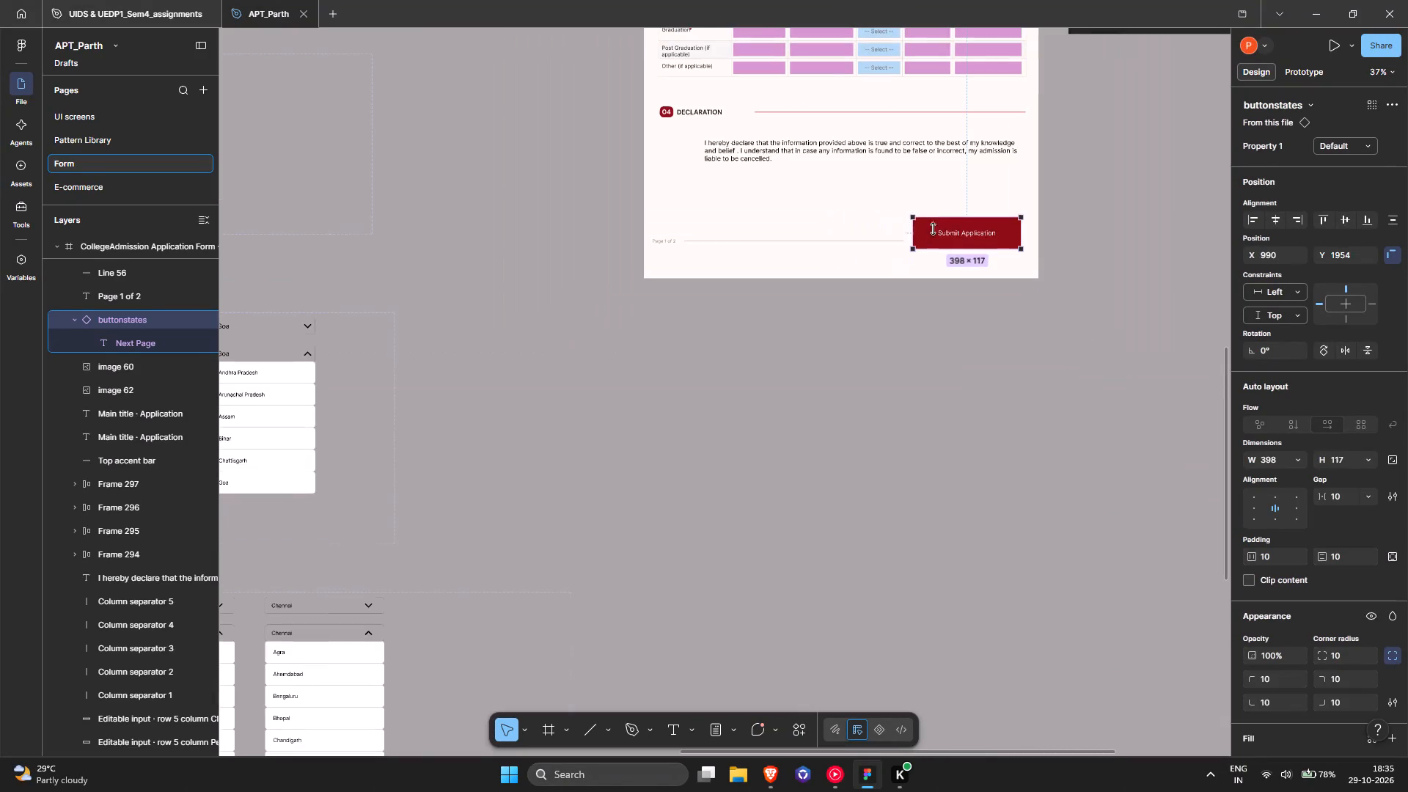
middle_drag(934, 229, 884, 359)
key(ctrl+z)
Increase the second page's Submit Application button height to about 75 px, keeping it centred on the footer line.
ctrl+scroll(937, 252, up, 9)
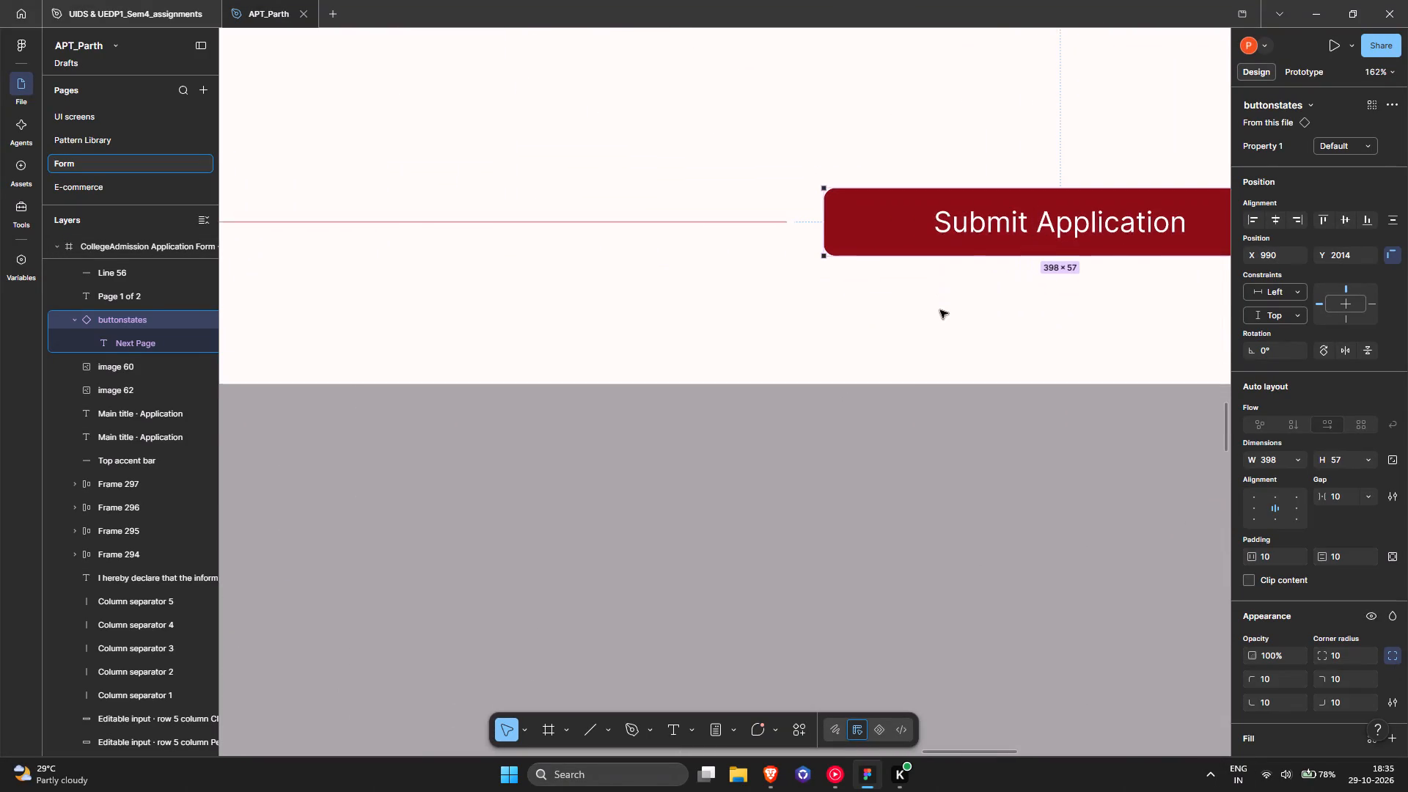
scroll(940, 310, up, 1)
click(940, 310)
ctrl+scroll(931, 332, down, 5)
click(931, 360)
scroll(931, 378, up, 5)
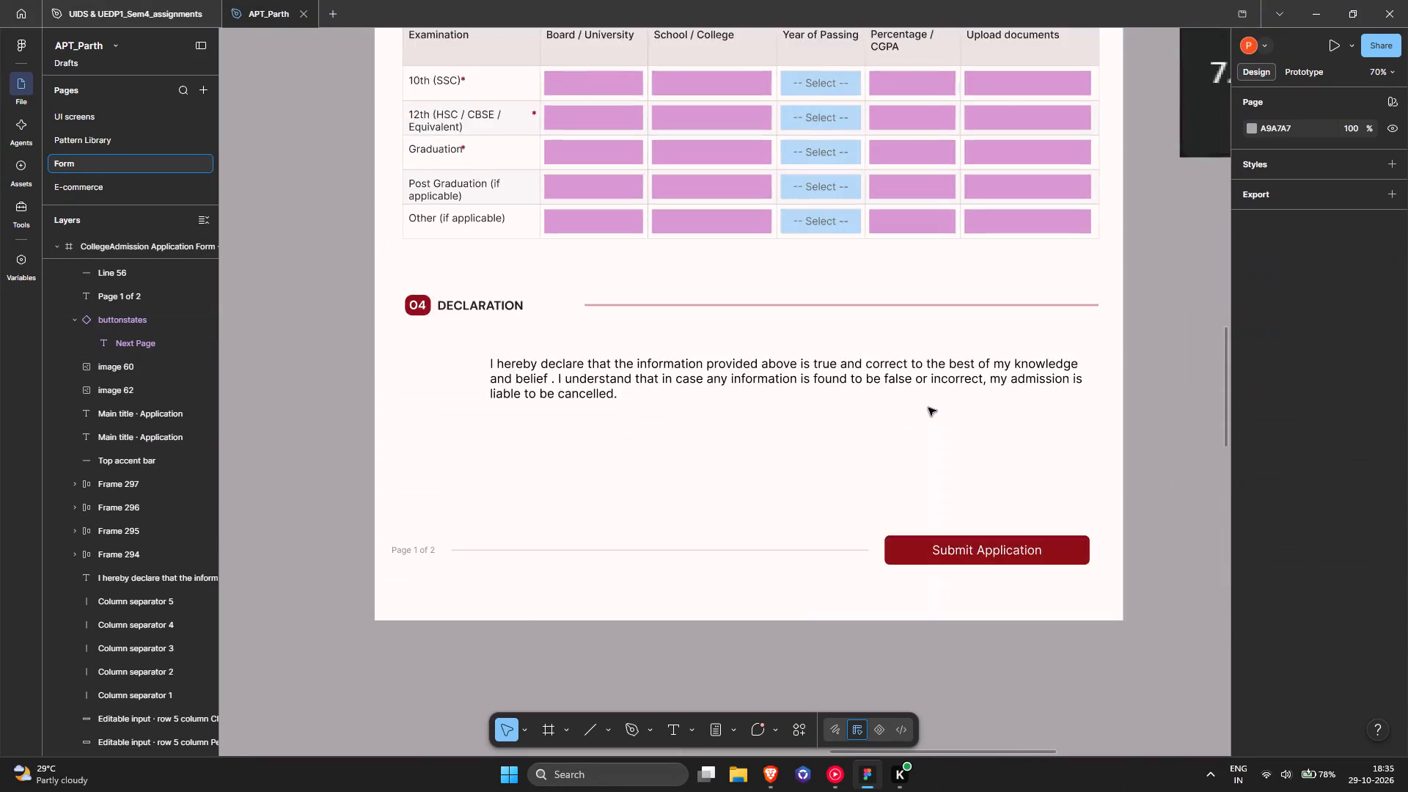
scroll(928, 408, up, 14)
scroll(929, 408, down, 20)
scroll(929, 408, down, 1)
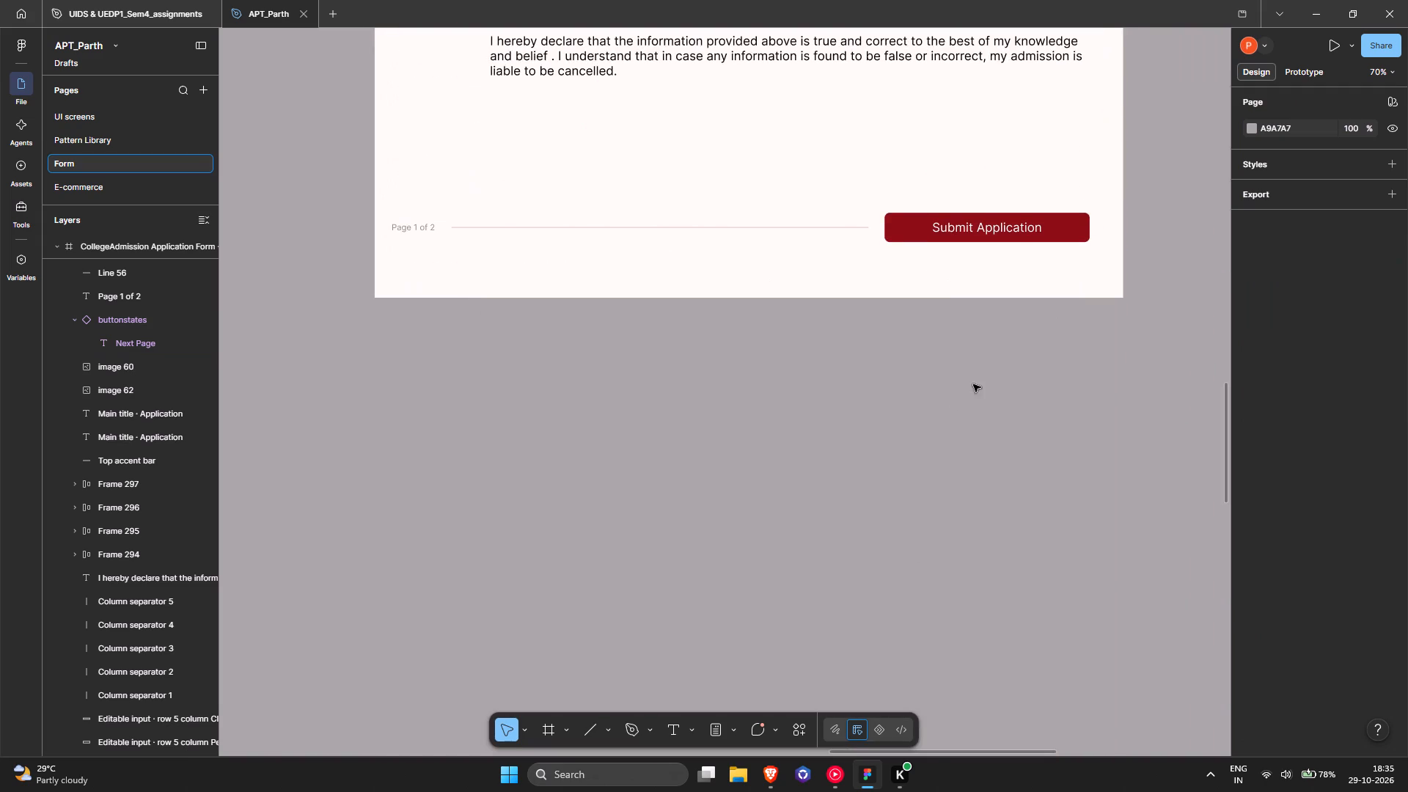
ctrl+scroll(979, 244, up, 5)
click(961, 239)
alt+drag(961, 246, 961, 260)
click(961, 287)
Make the Submit Application button label bold.
ctrl+scroll(962, 287, down, 10)
scroll(956, 298, up, 10)
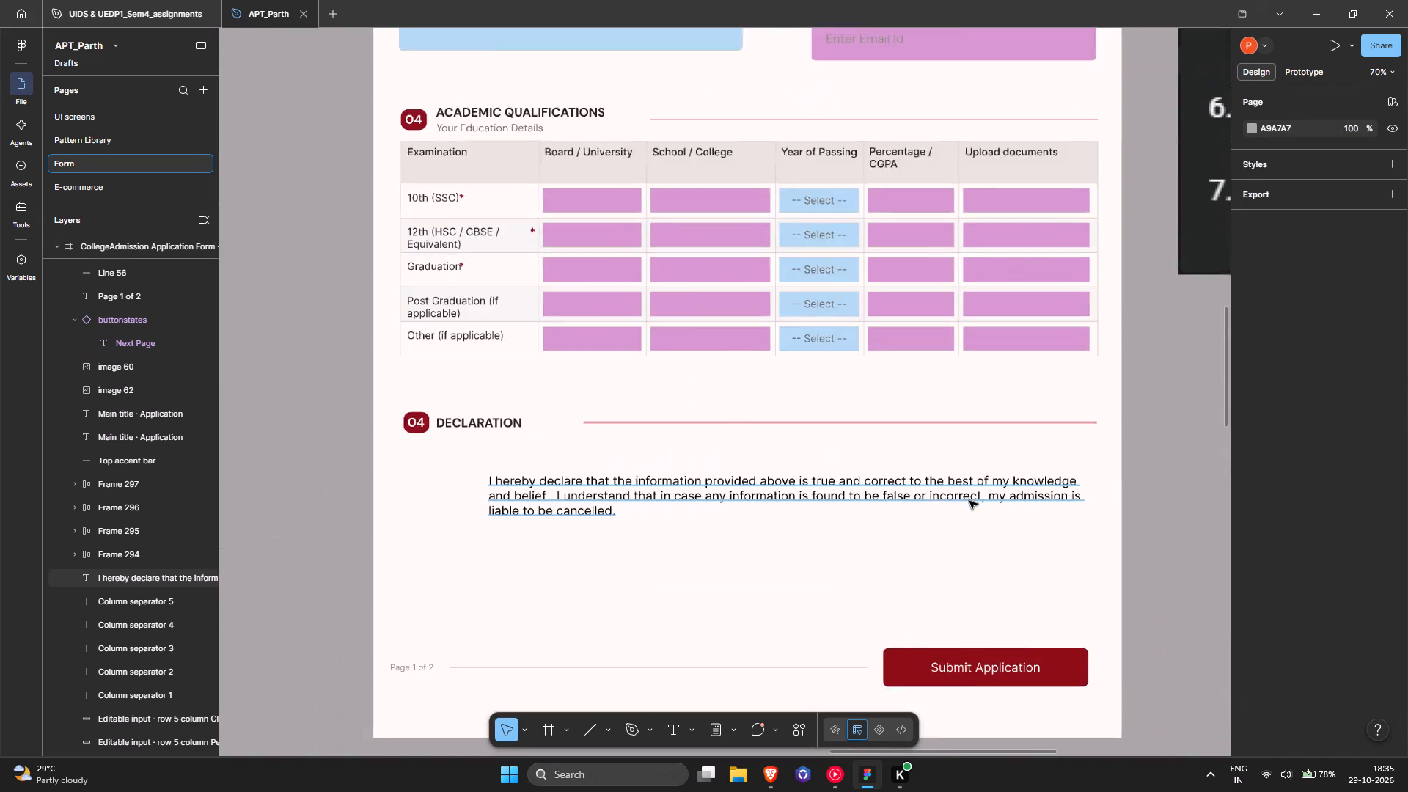
scroll(969, 502, down, 6)
ctrl+scroll(989, 448, up, 5)
click(957, 268)
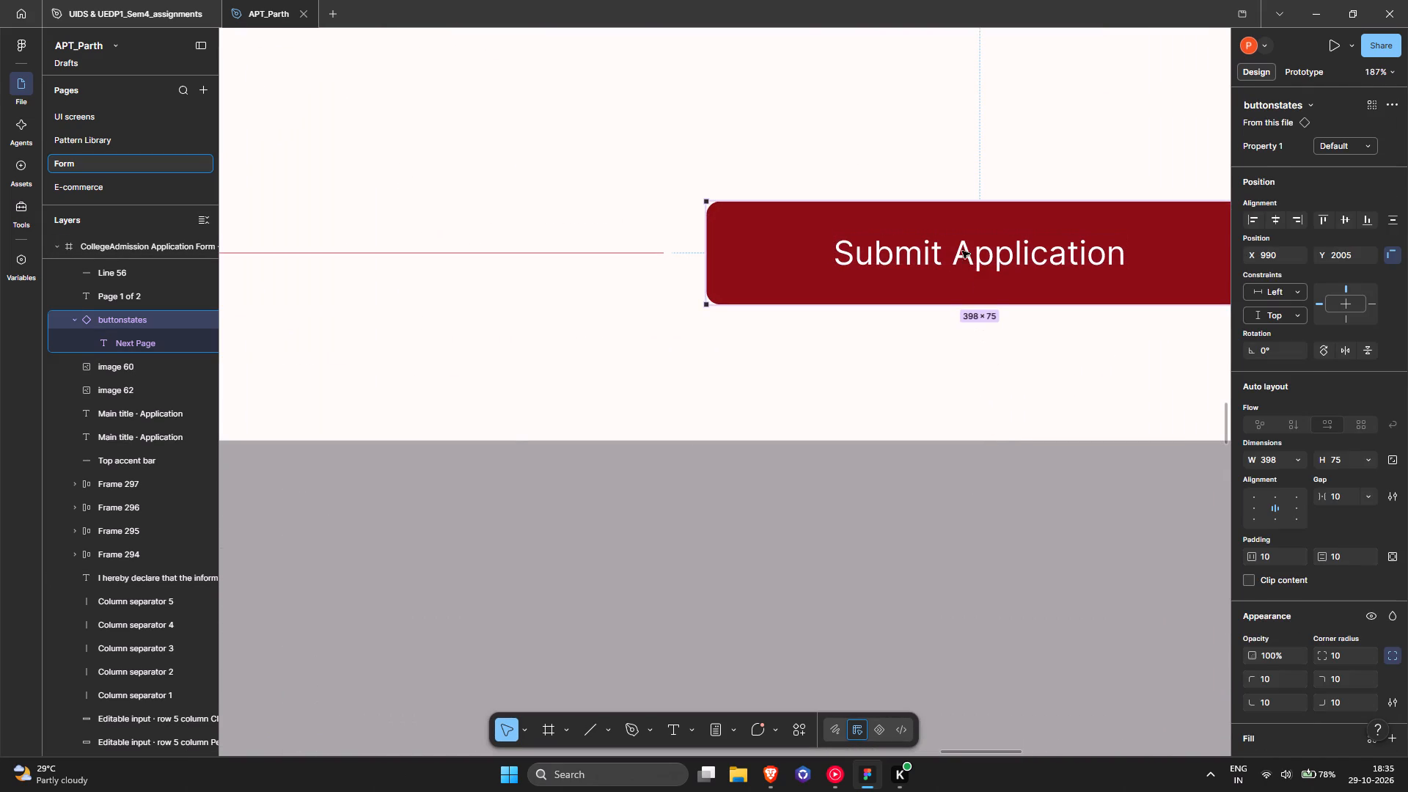
double_click(962, 246)
key(ctrl+b)
Review the second page from its header down to the footer row with the submit button.
ctrl+scroll(962, 246, down, 6)
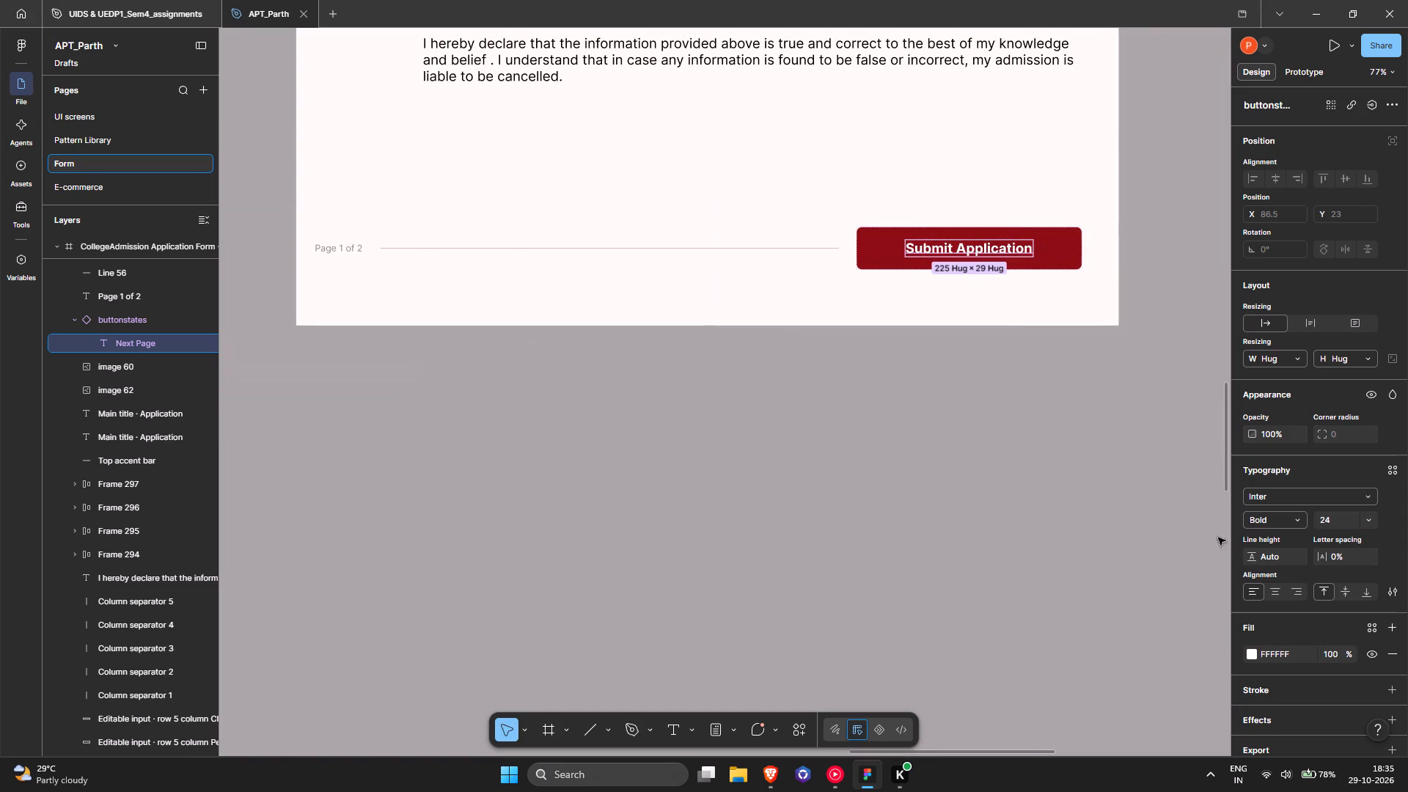
scroll(929, 341, up, 18)
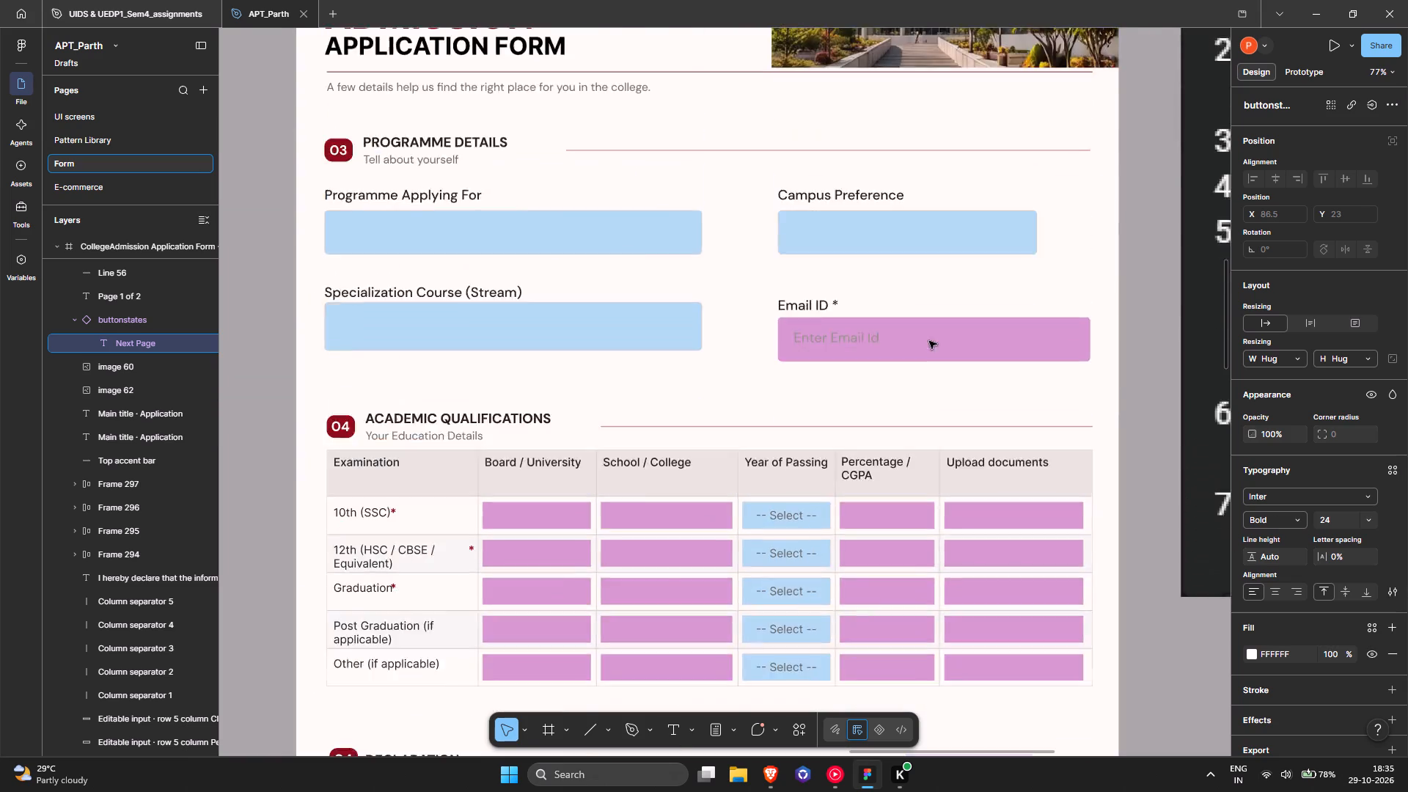
scroll(929, 341, up, 12)
scroll(1196, 483, down, 10)
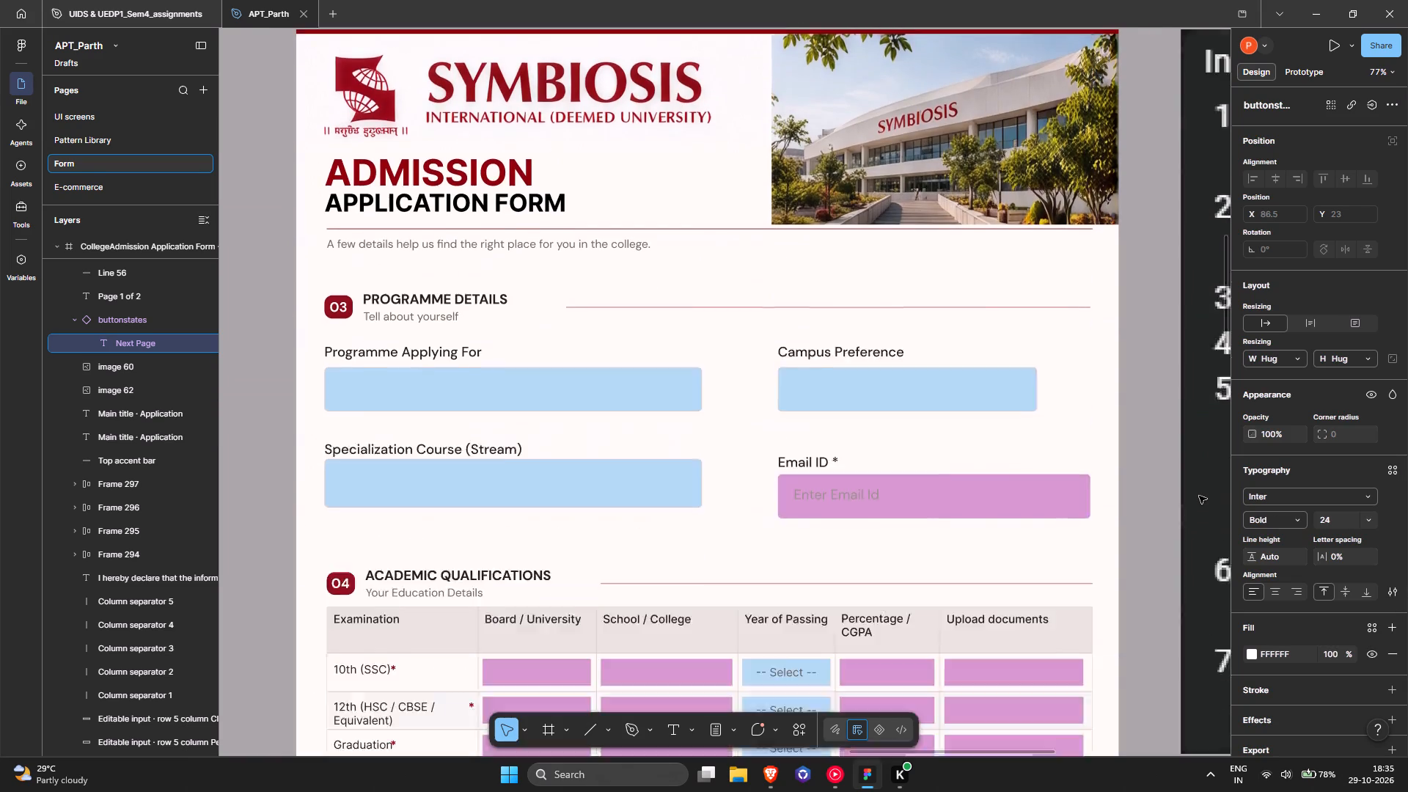
scroll(1199, 496, down, 16)
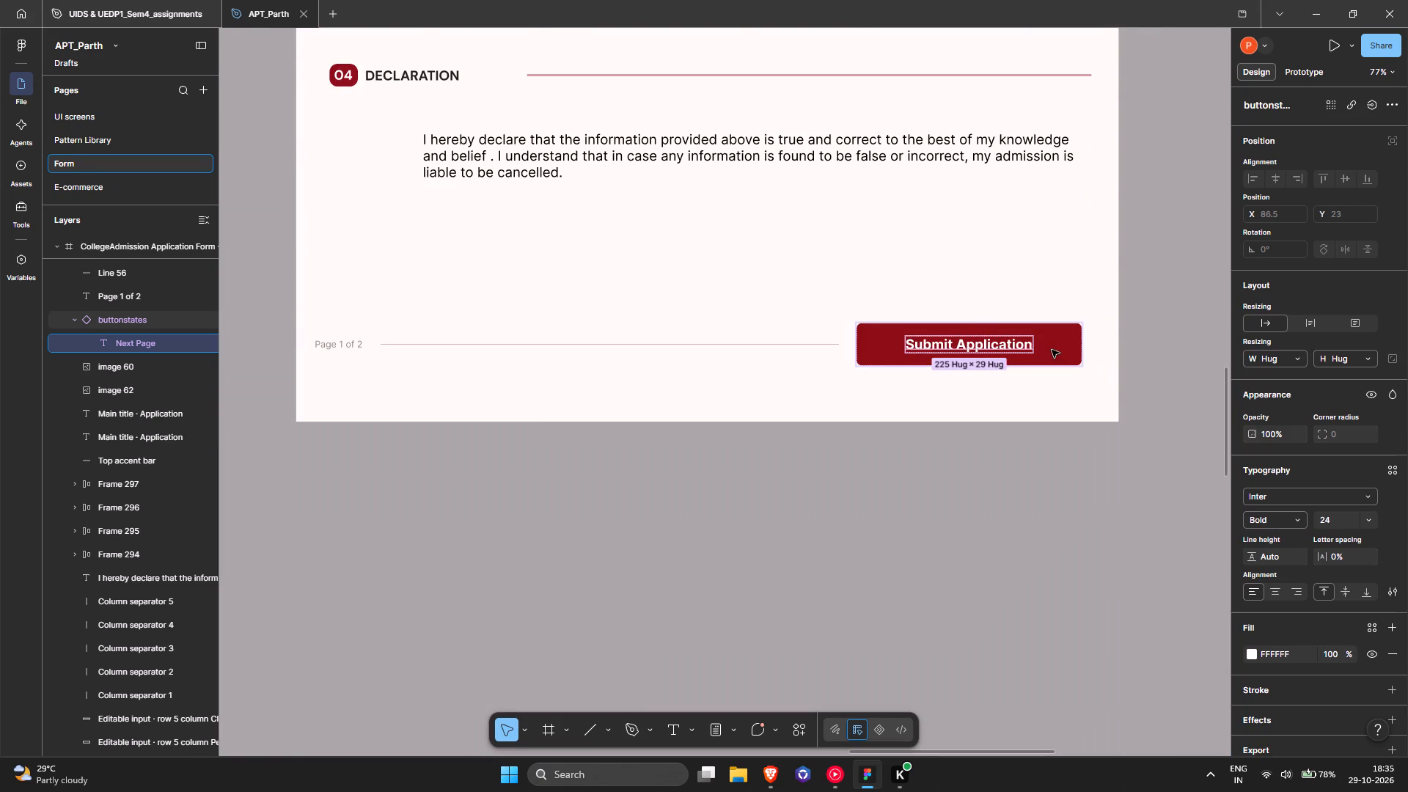
ctrl+scroll(790, 438, down, 3)
middle_drag(784, 438, 833, 477)
click(829, 477)
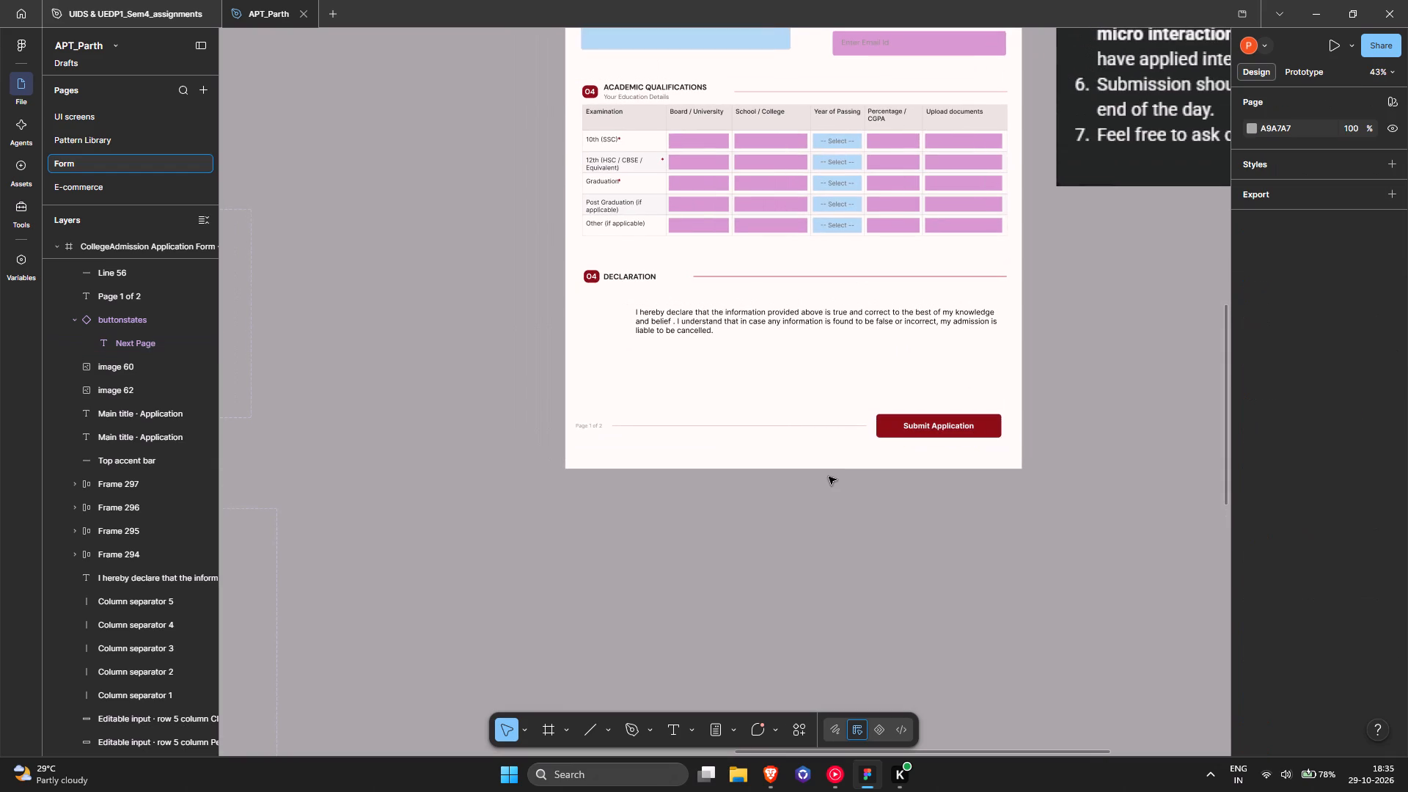
Set the second page's footer line stroke weight to 4, matching the Declaration section divider's thickness.
click(796, 279)
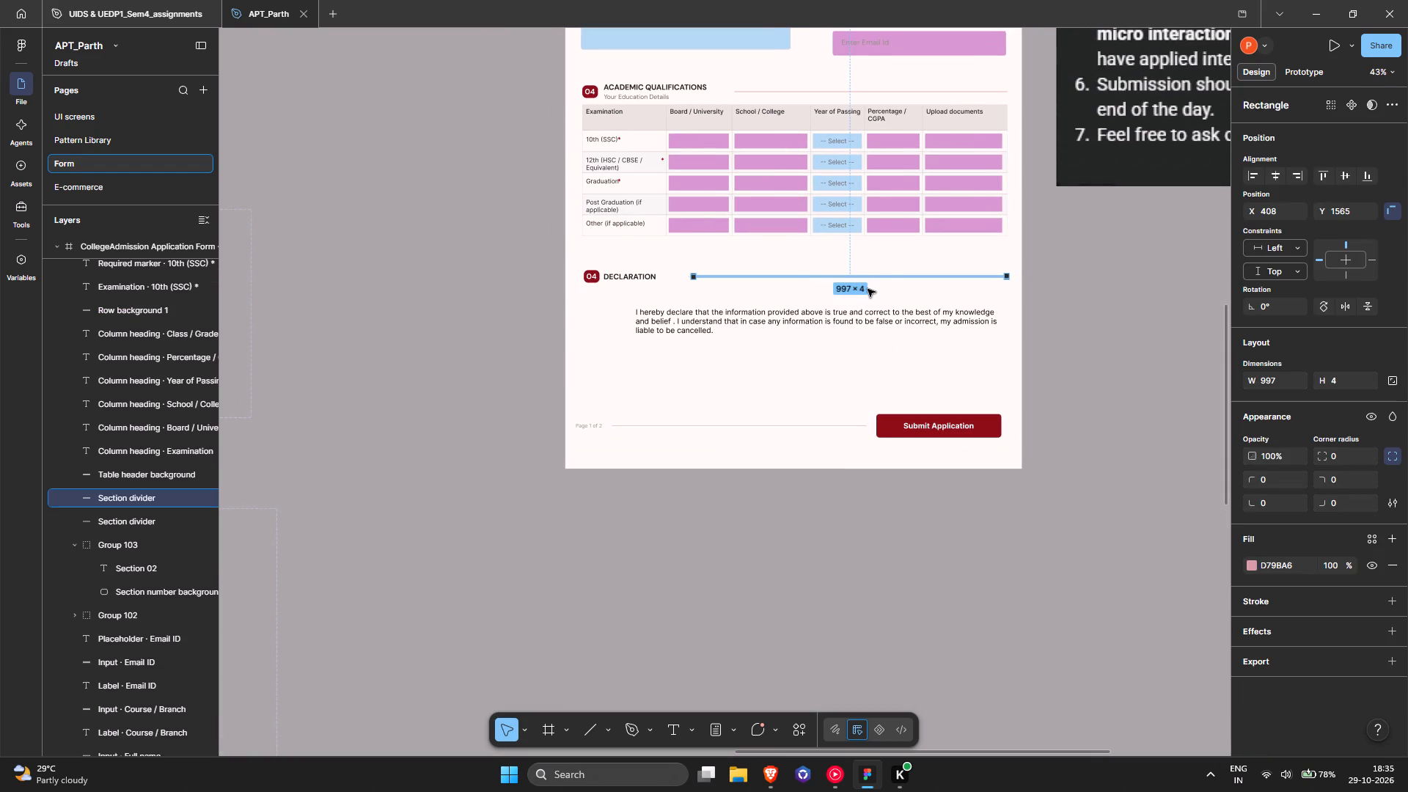
ctrl+scroll(887, 279, up, 17)
ctrl+scroll(876, 244, down, 4)
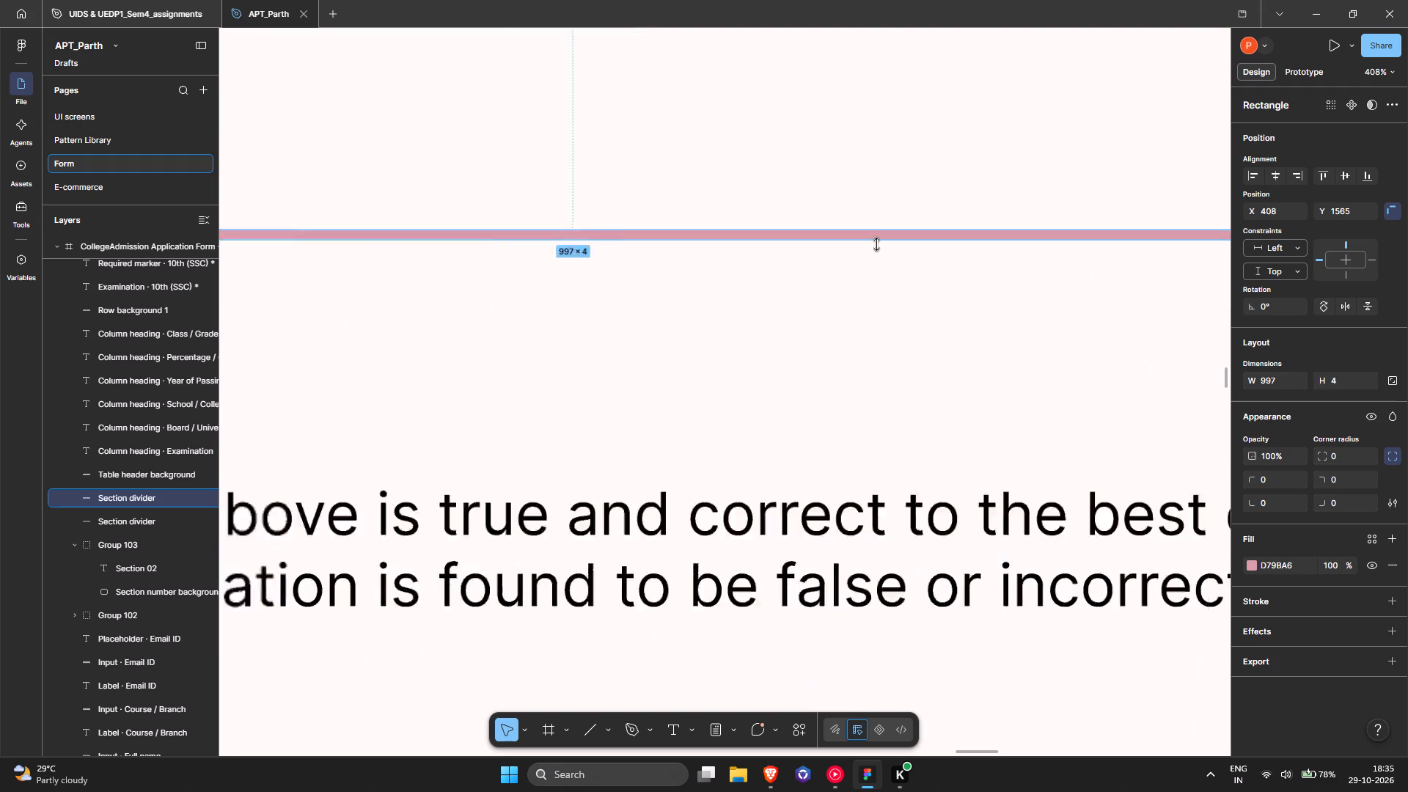
ctrl+scroll(876, 244, down, 10)
ctrl+scroll(552, 486, up, 6)
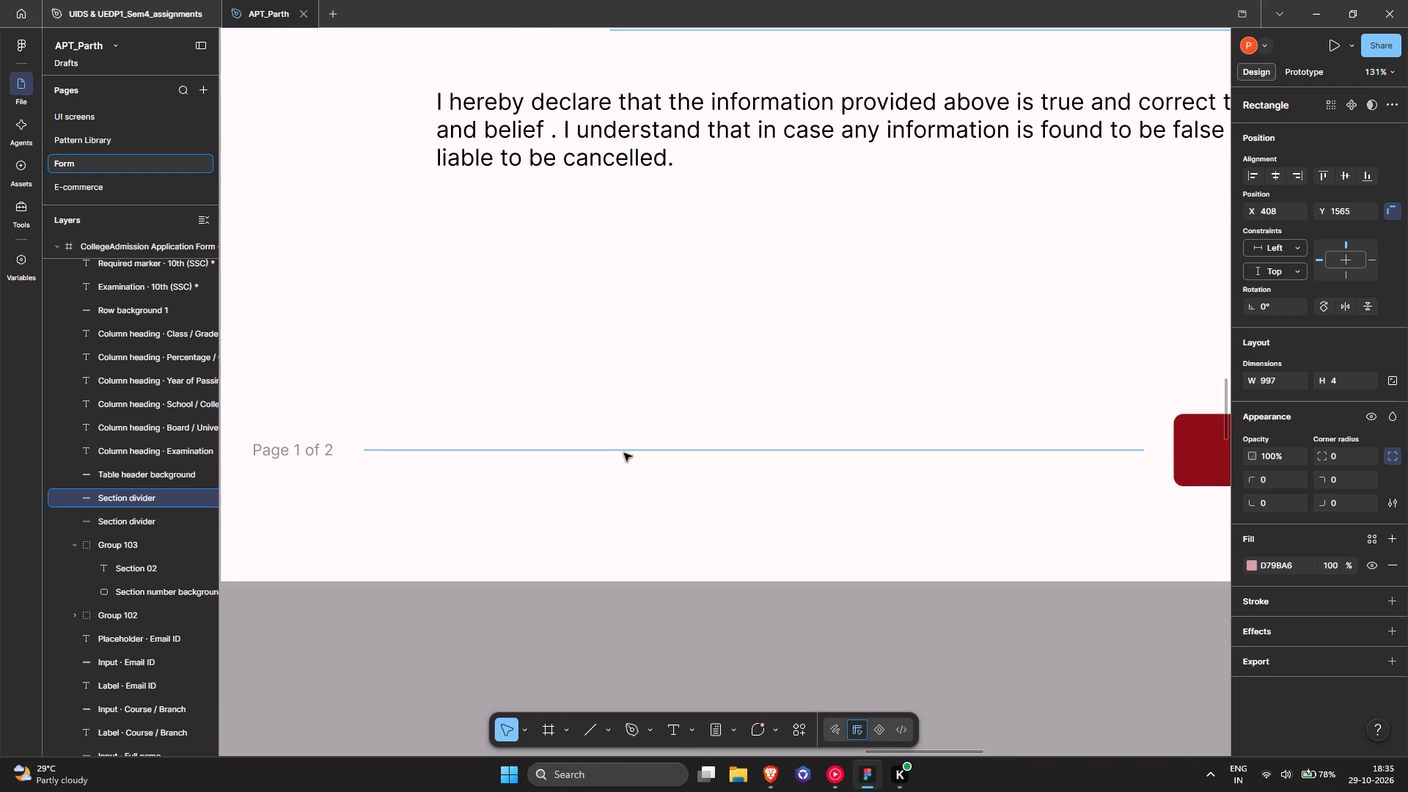
click(624, 453)
click(1328, 580)
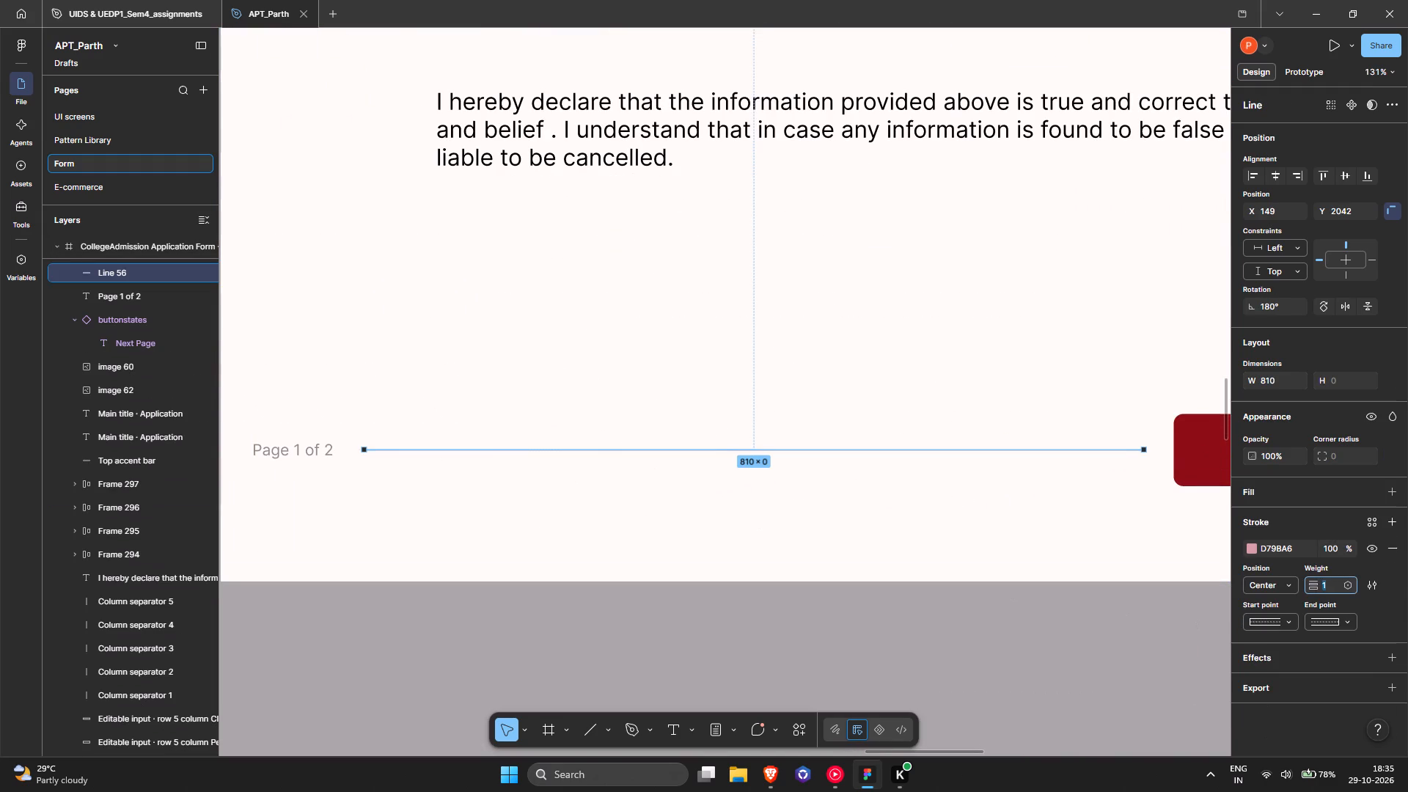
key(4)
key(Return)
click(939, 384)
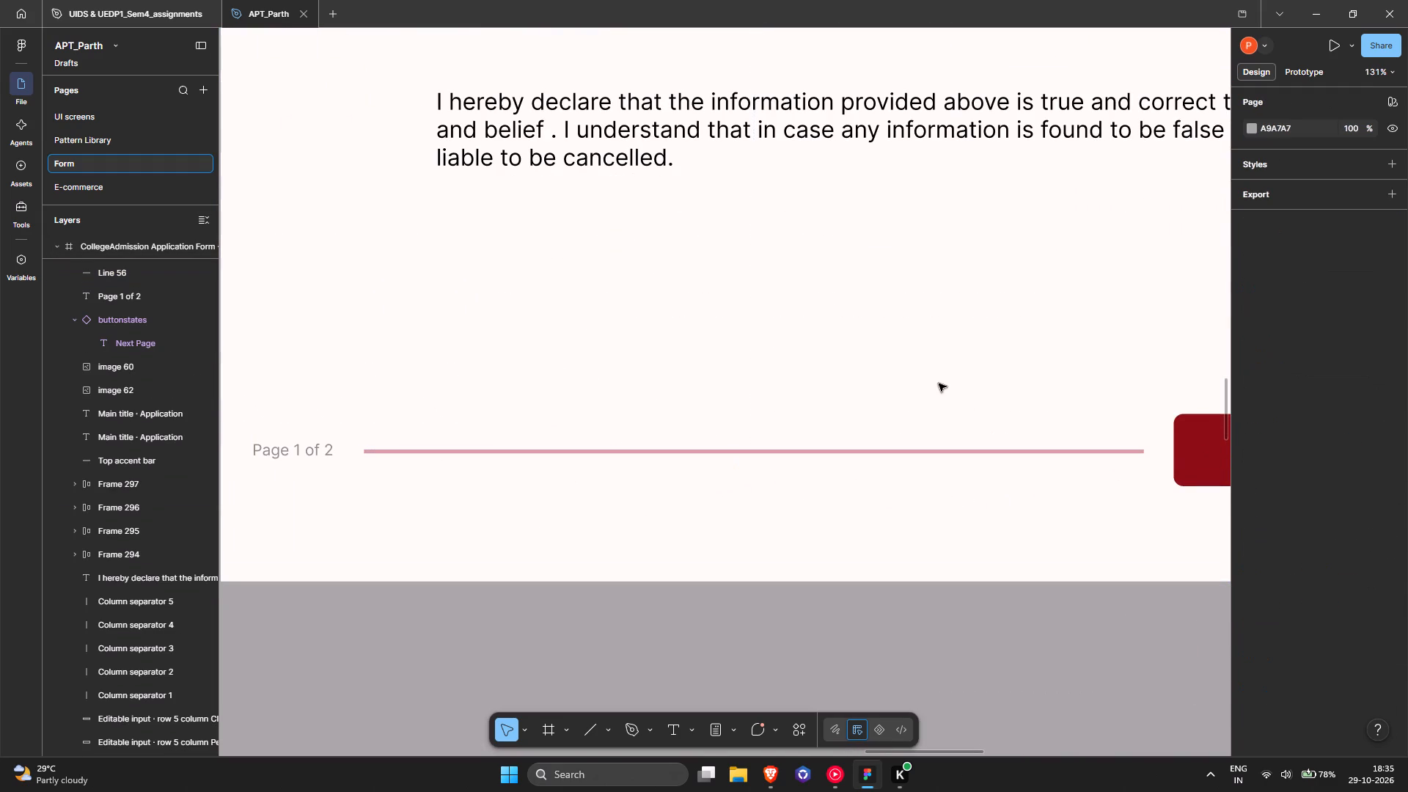
Examine the thickness of the Academic Qualifications and Programme Details section dividers on the second page.
ctrl+scroll(939, 384, up, 4)
ctrl+scroll(939, 384, down, 7)
scroll(939, 384, up, 12)
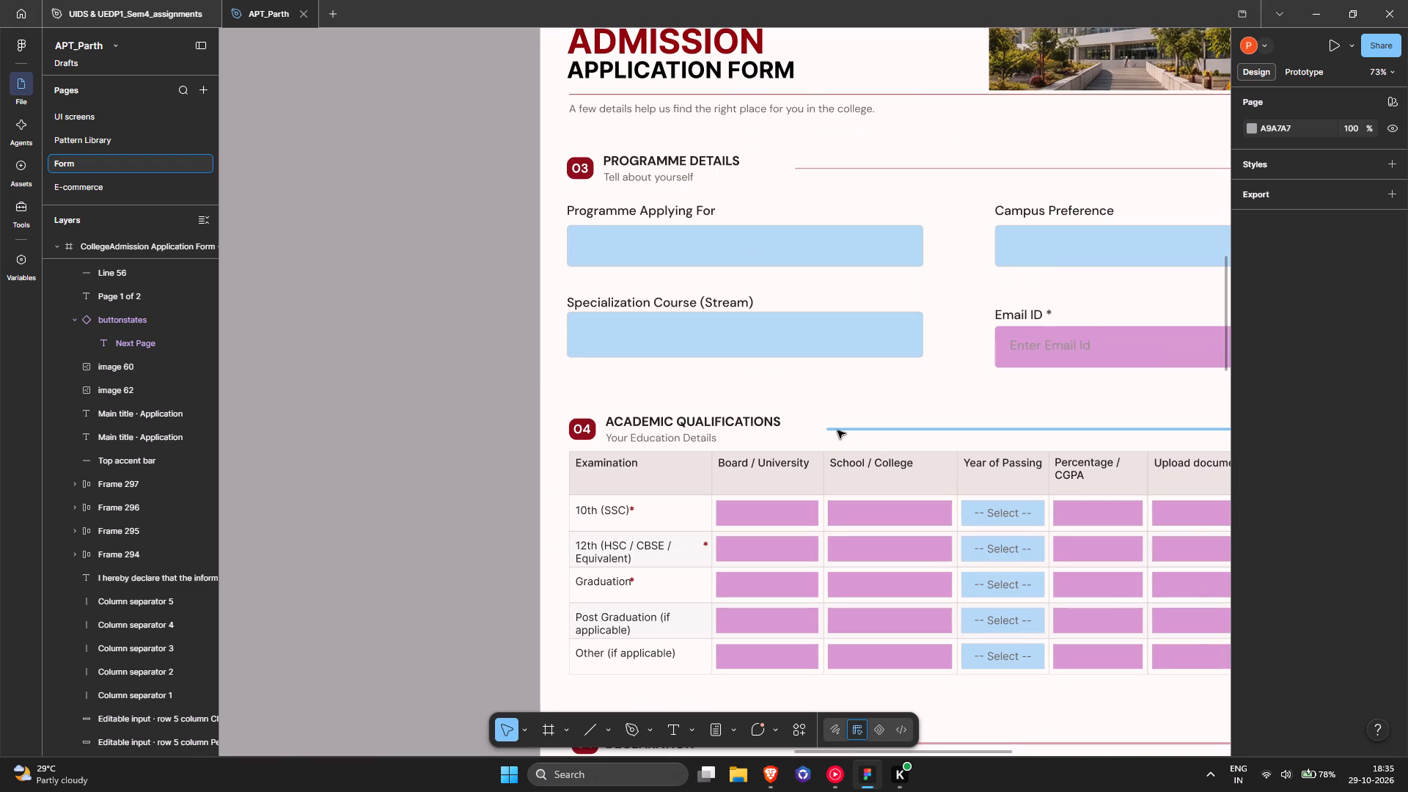
click(837, 430)
ctrl+scroll(837, 430, up, 20)
ctrl+scroll(837, 430, up, 6)
ctrl+scroll(828, 432, down, 4)
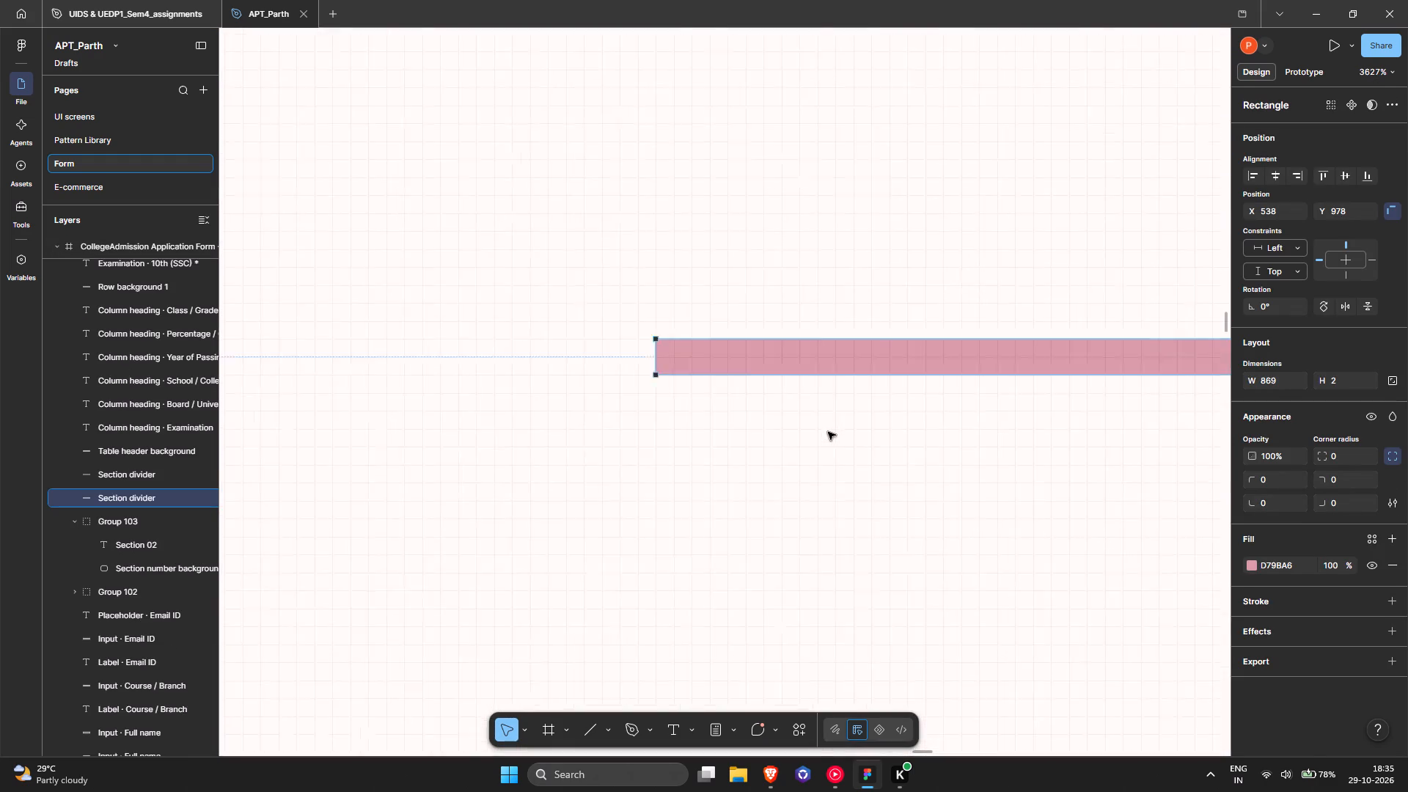
ctrl+scroll(828, 432, down, 17)
ctrl+scroll(828, 432, down, 7)
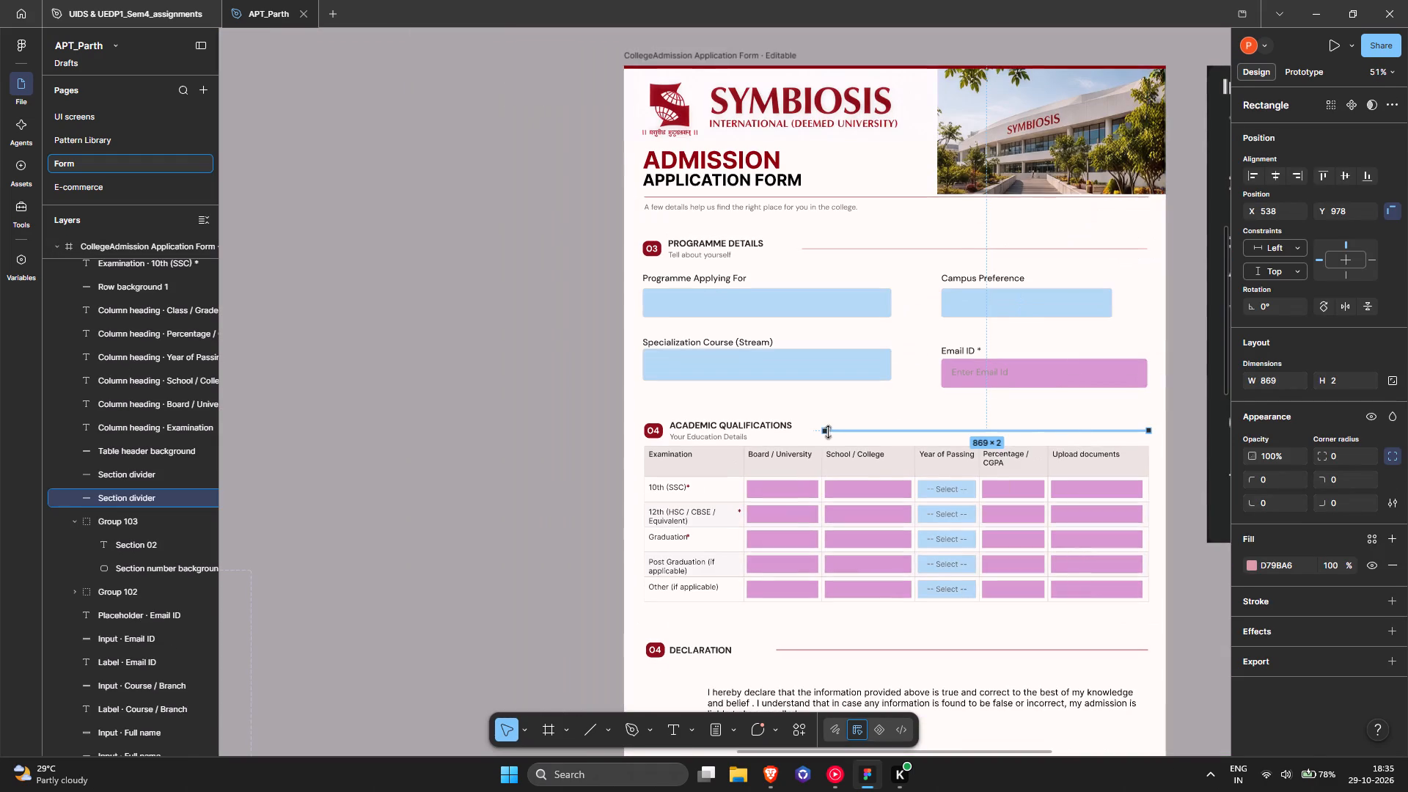
click(934, 250)
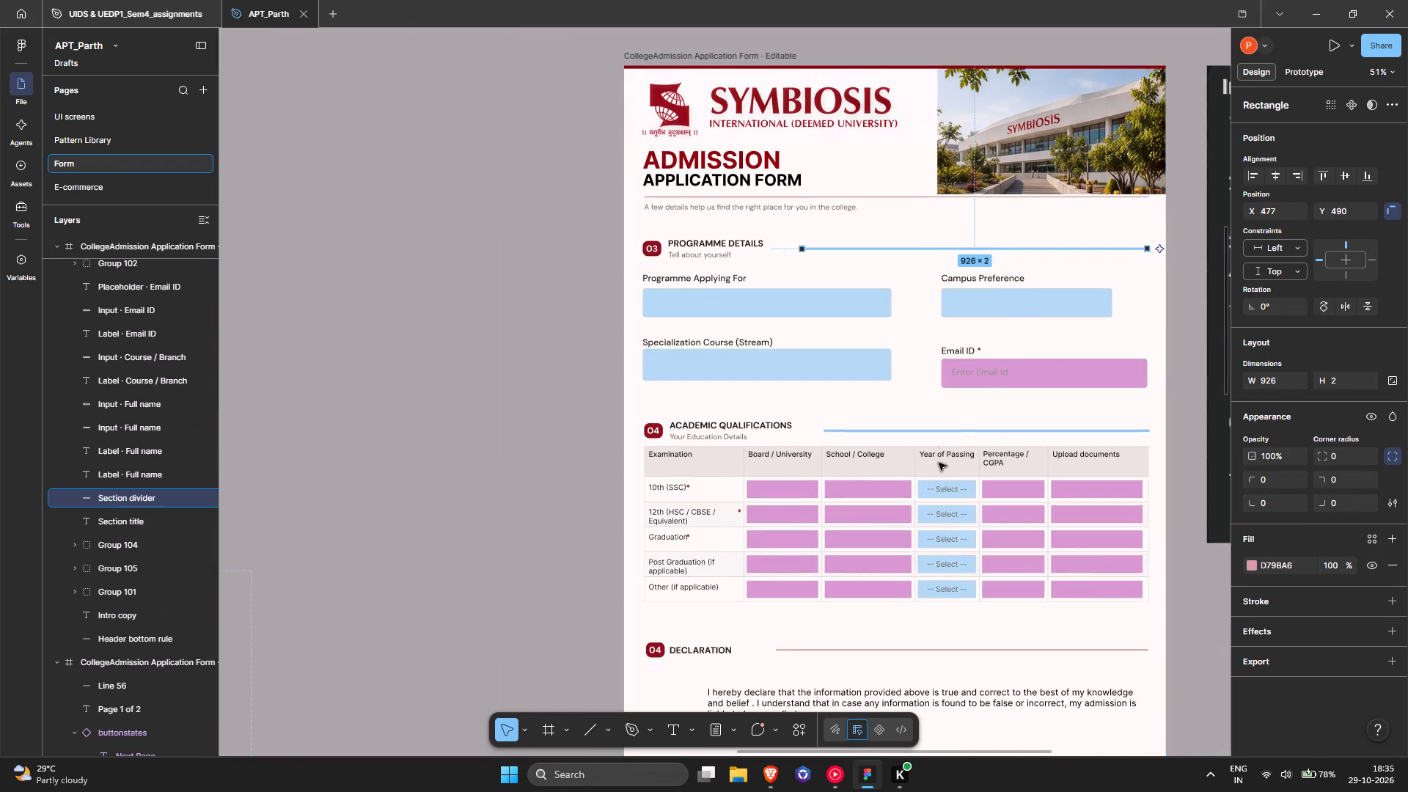
Set the Declaration section divider's height to 2, matching the other section dividers.
scroll(939, 458, down, 7)
click(936, 446)
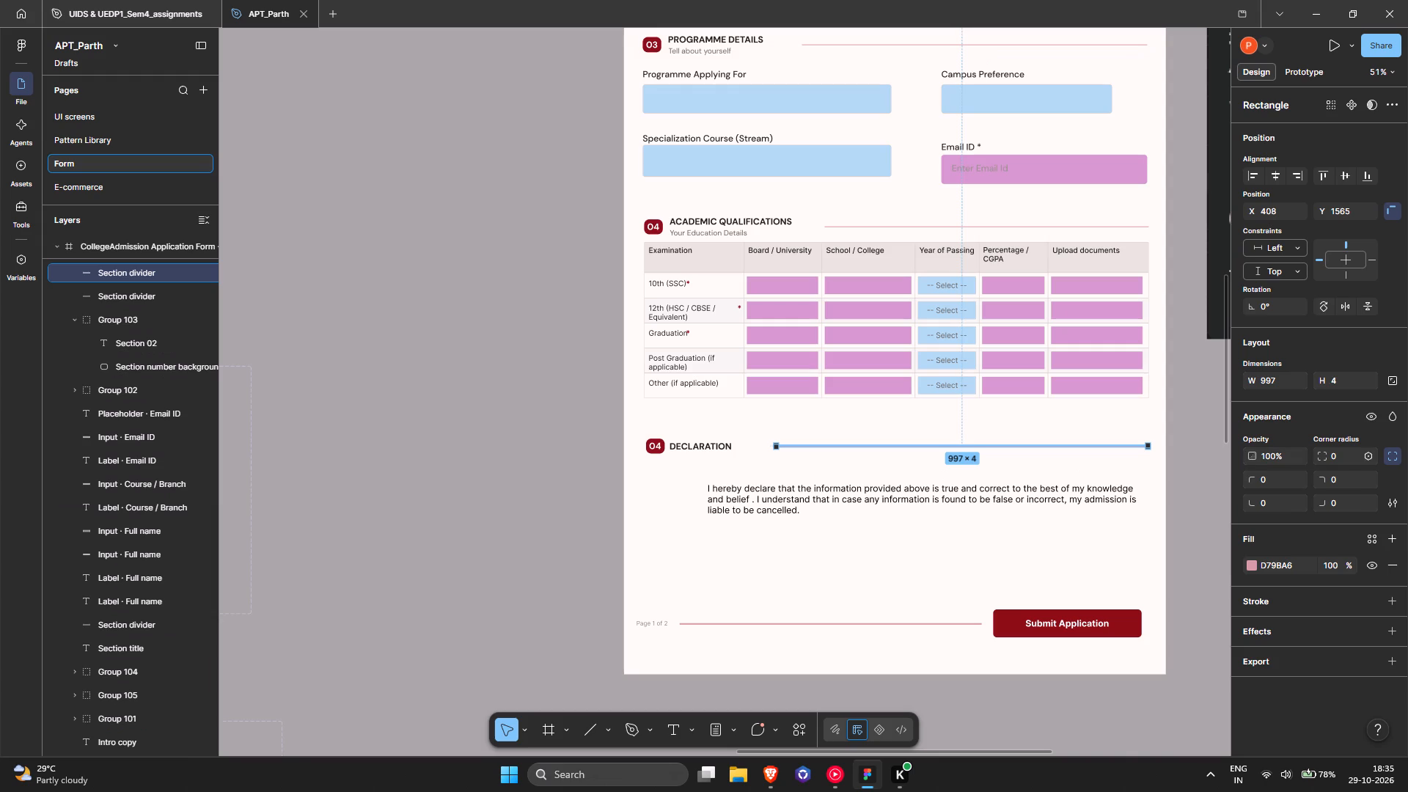
click(1354, 380)
key(2)
key(Return)
click(1005, 552)
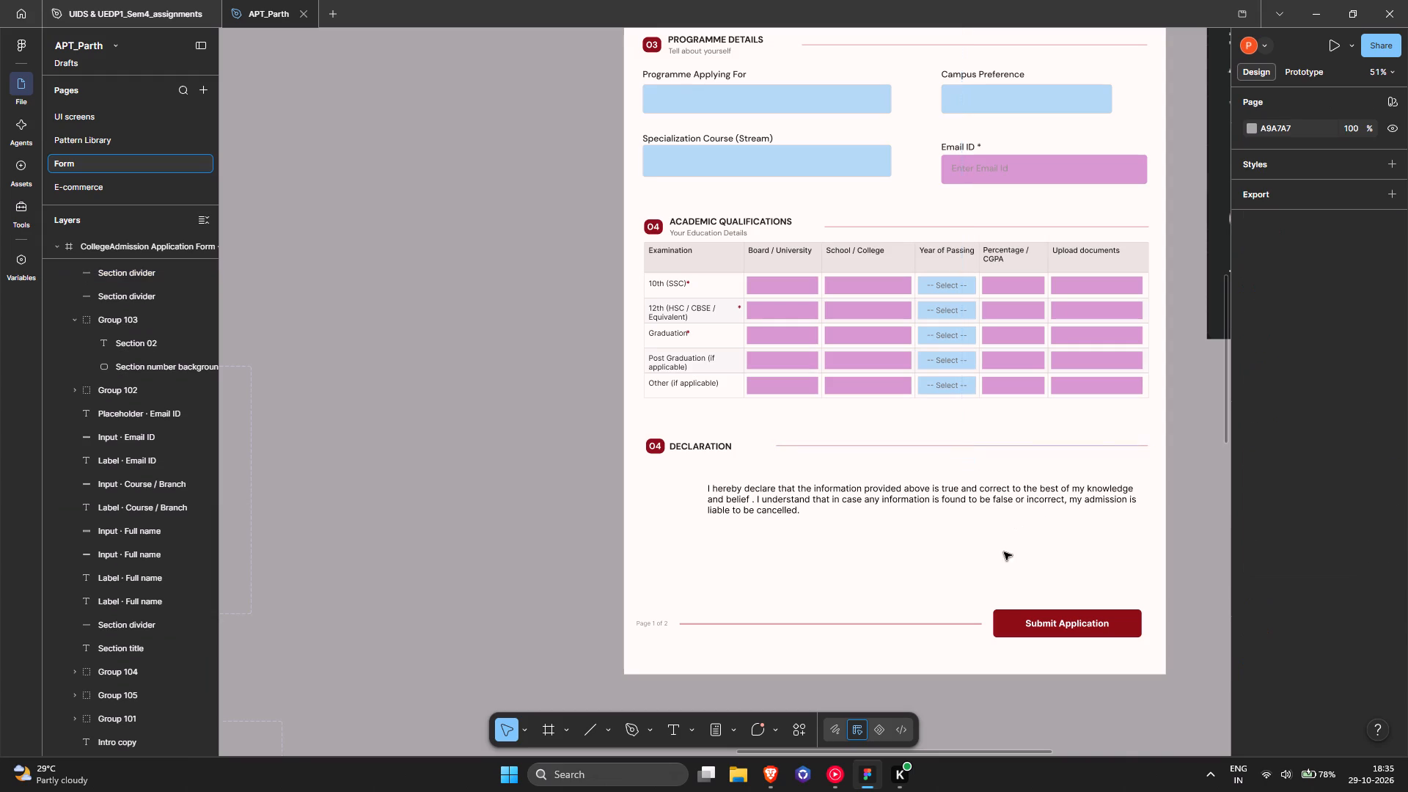
Set the first page's footer line stroke weight to 4, matching the second page's footer line.
click(906, 623)
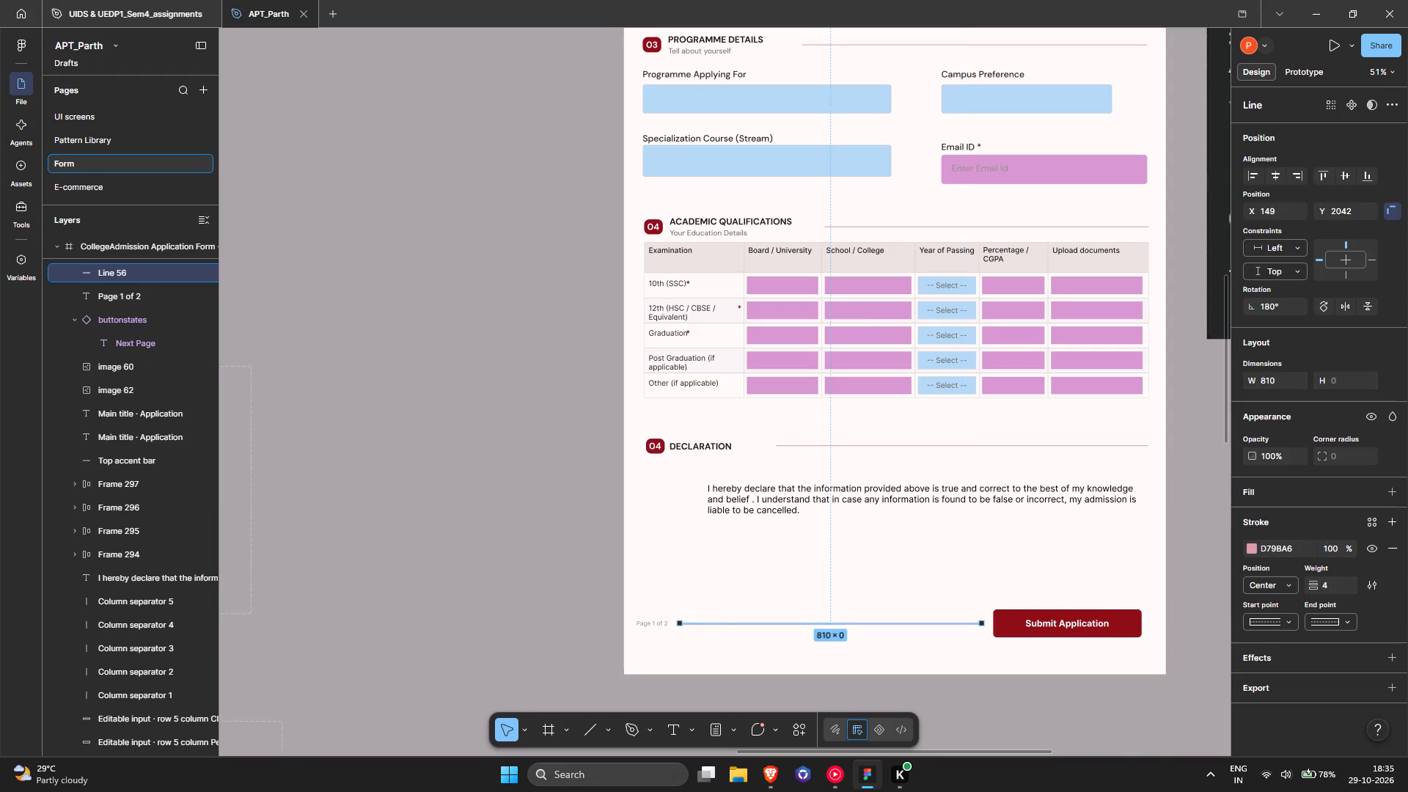
scroll(894, 509, up, 13)
click(890, 238)
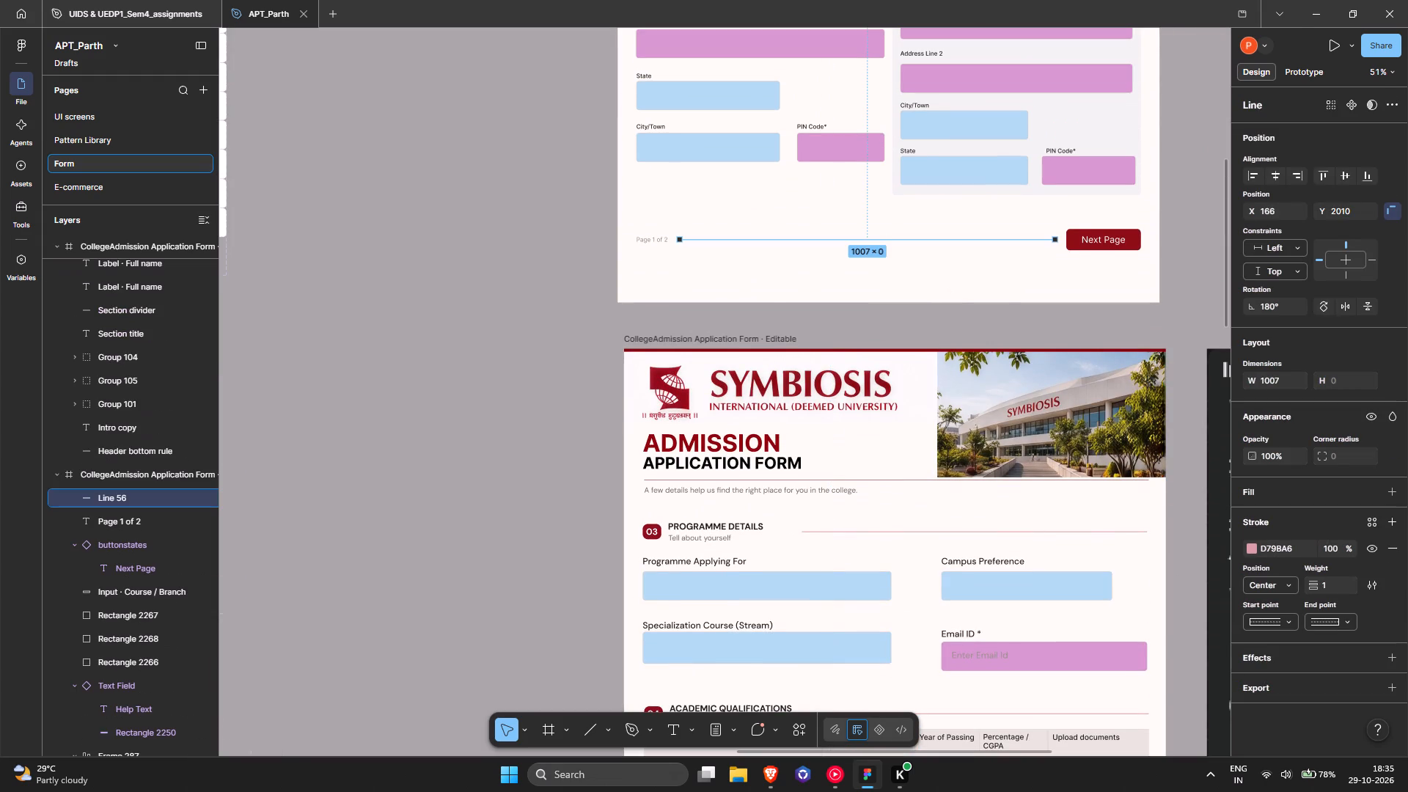
click(1334, 381)
click(1334, 381)
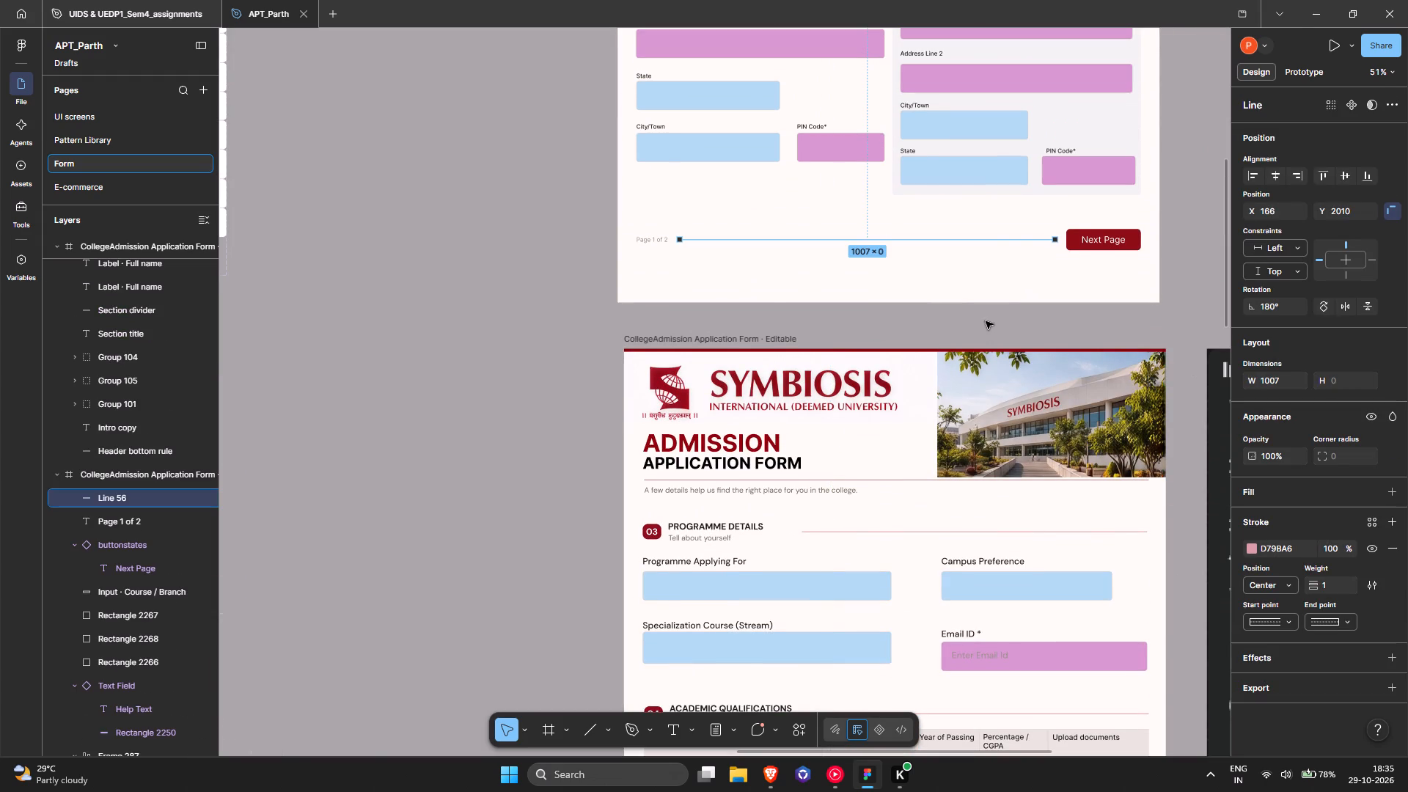
ctrl+scroll(964, 235, up, 9)
ctrl+scroll(939, 252, down, 1)
ctrl+scroll(939, 252, up, 5)
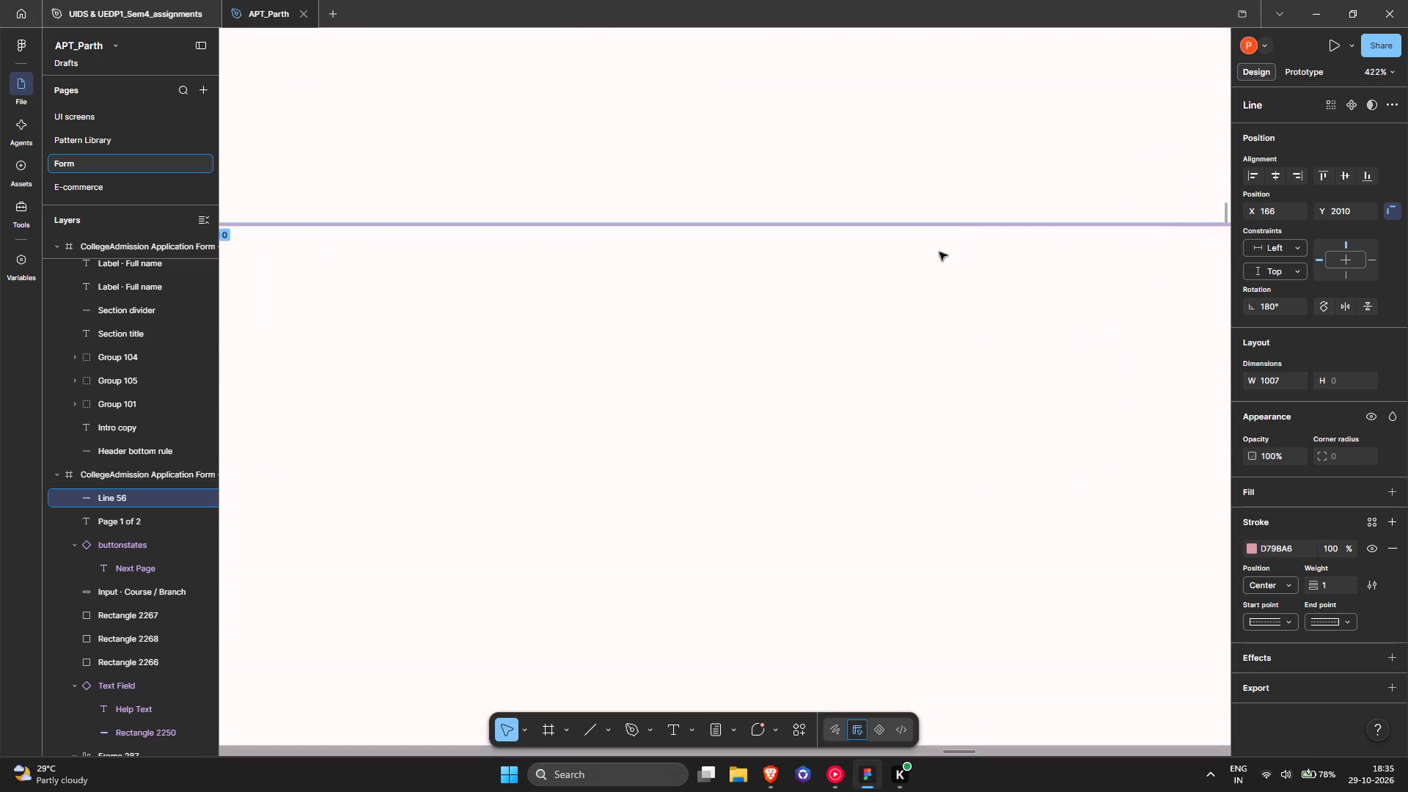
ctrl+scroll(939, 252, up, 5)
ctrl+scroll(939, 252, down, 10)
click(1332, 583)
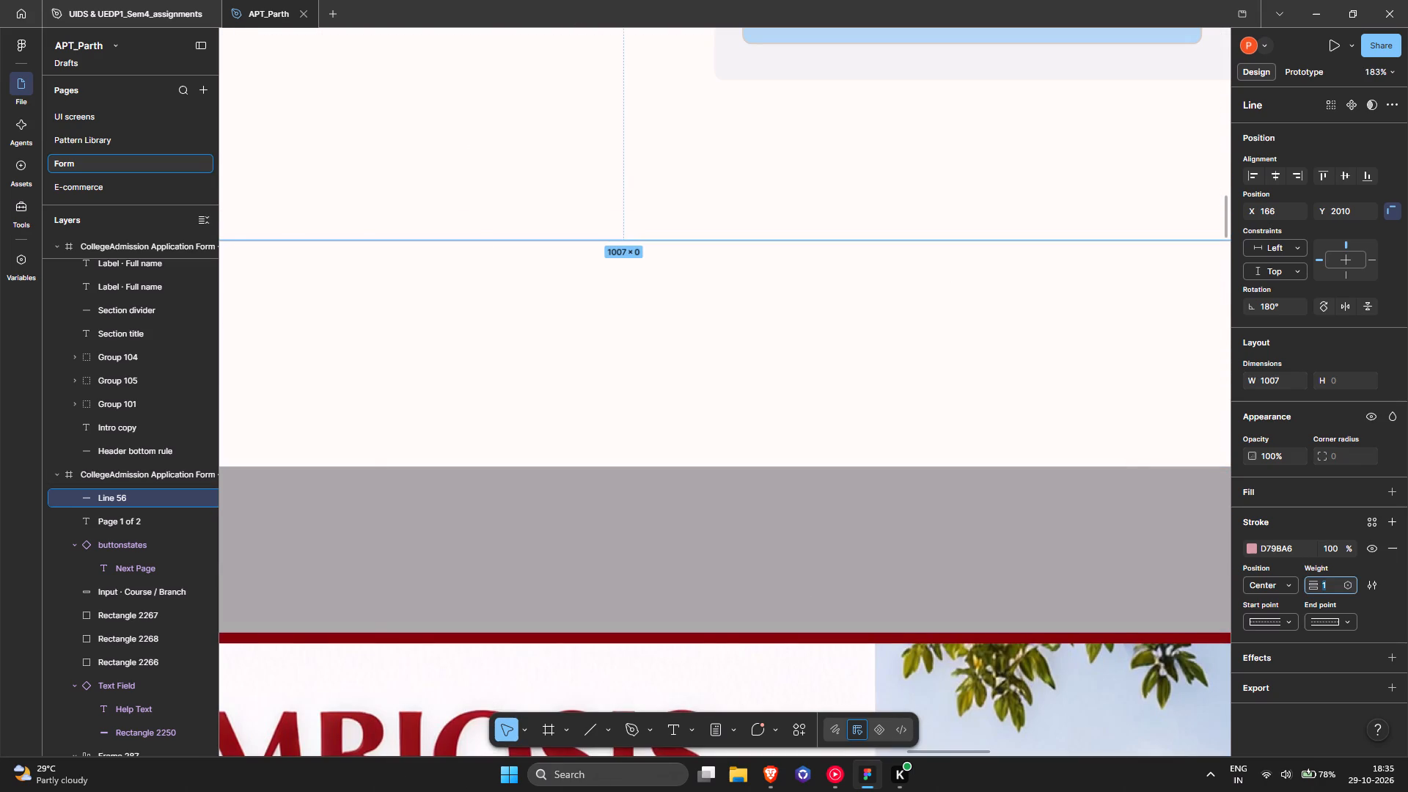
key(4)
key(Return)
Check the first page's footer line and the Correspondence Address and Personal Information section dividers.
scroll(1227, 549, up, 10)
ctrl+scroll(807, 346, down, 6)
scroll(791, 329, up, 5)
click(824, 253)
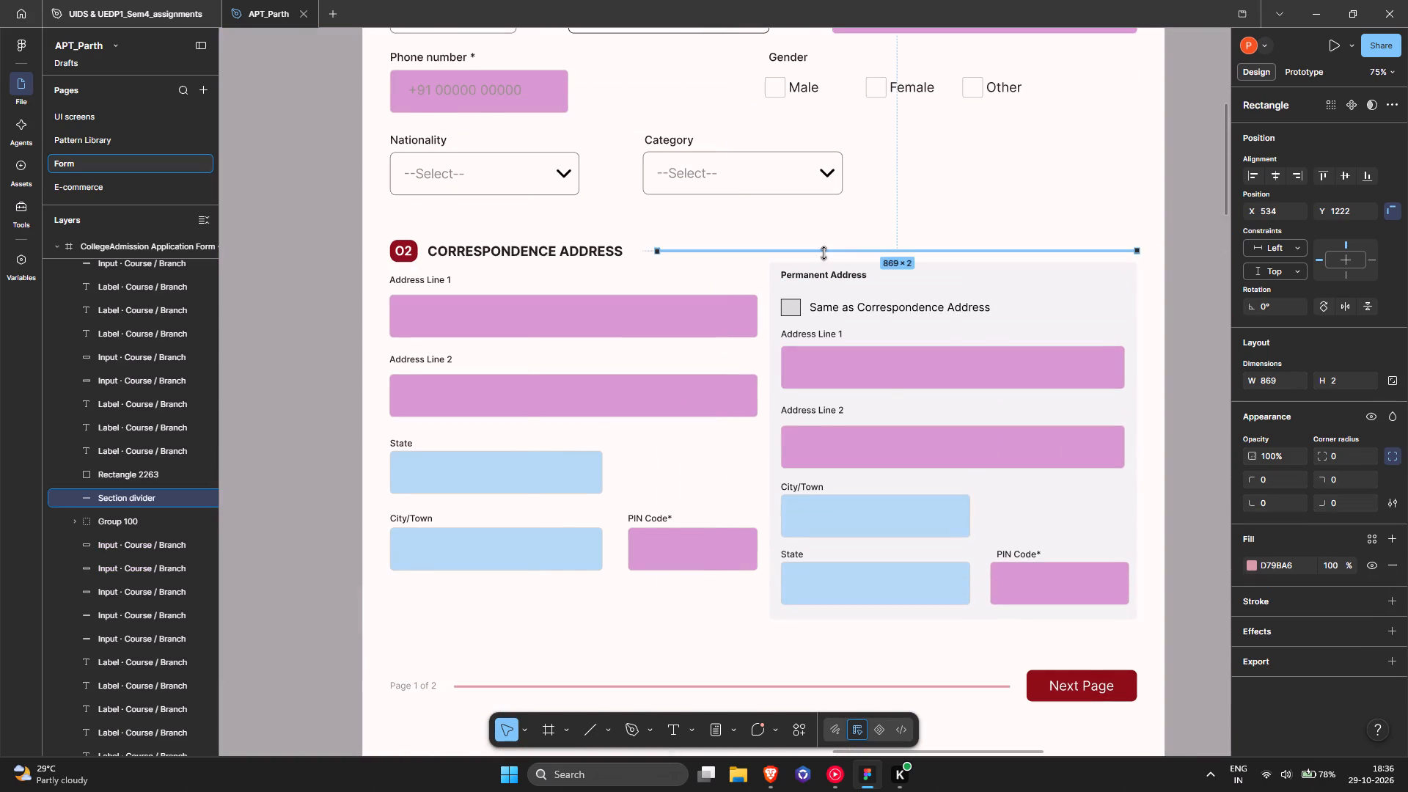
scroll(824, 253, up, 5)
scroll(840, 335, up, 5)
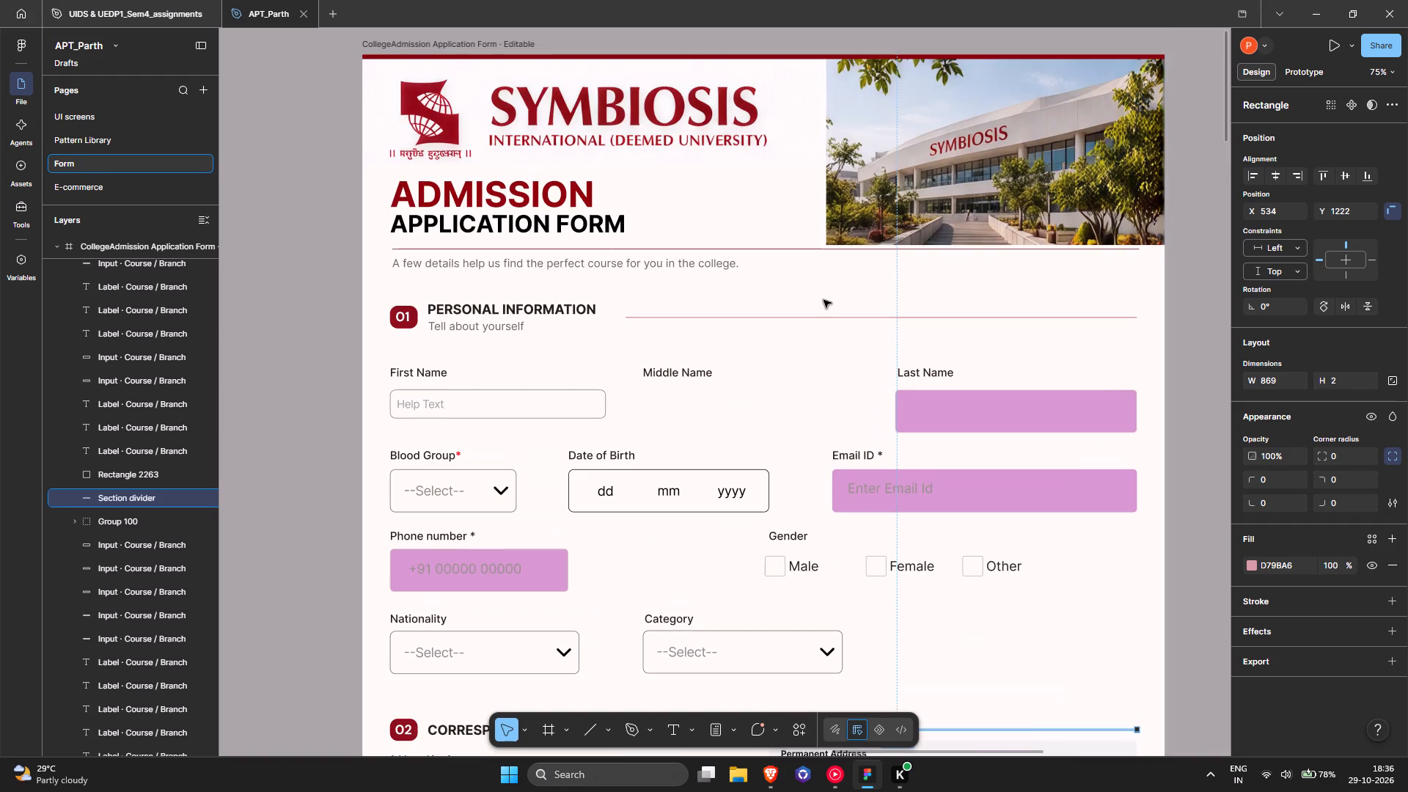
click(826, 319)
click(849, 315)
click(846, 304)
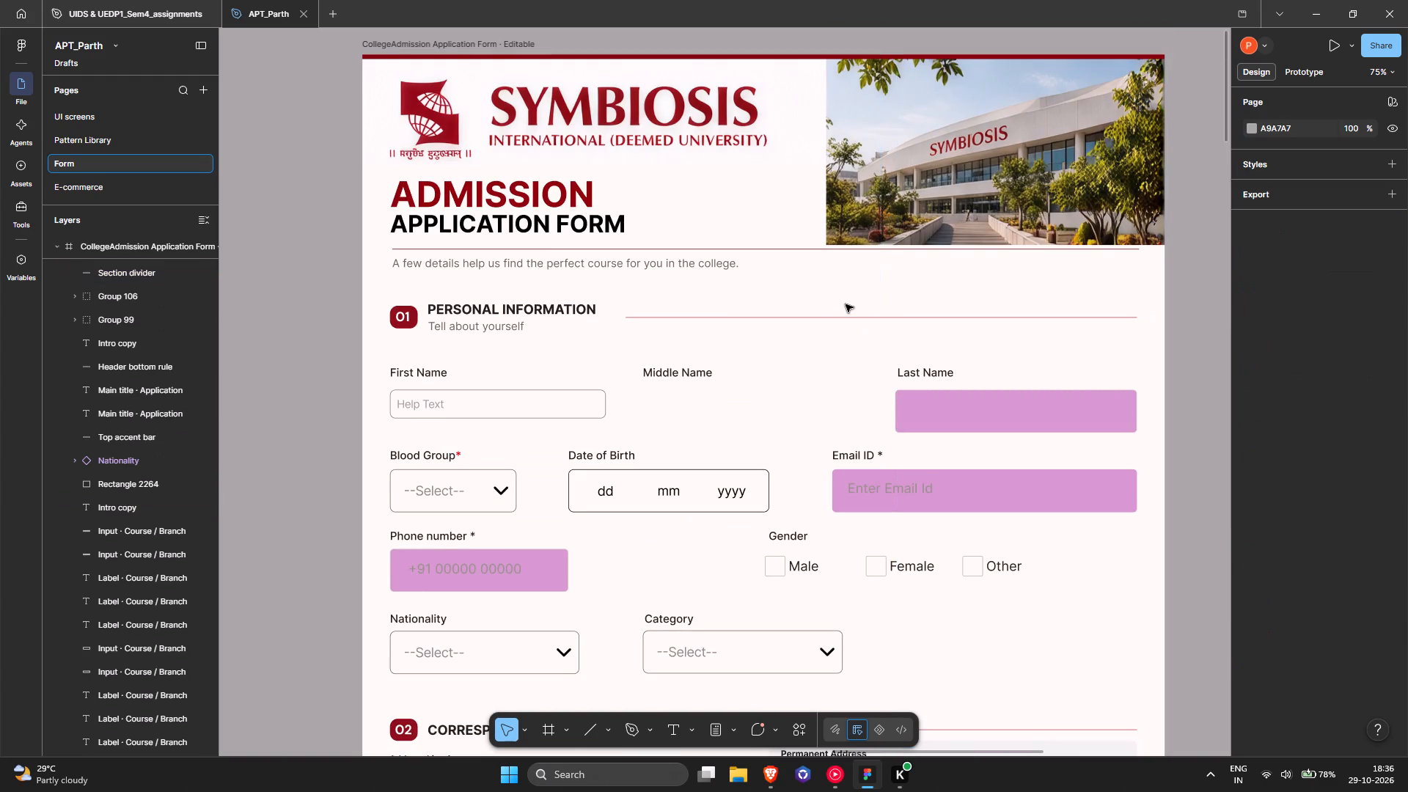
Change the Declaration section's badge number to 05.
ctrl+scroll(846, 304, down, 3)
scroll(846, 304, down, 20)
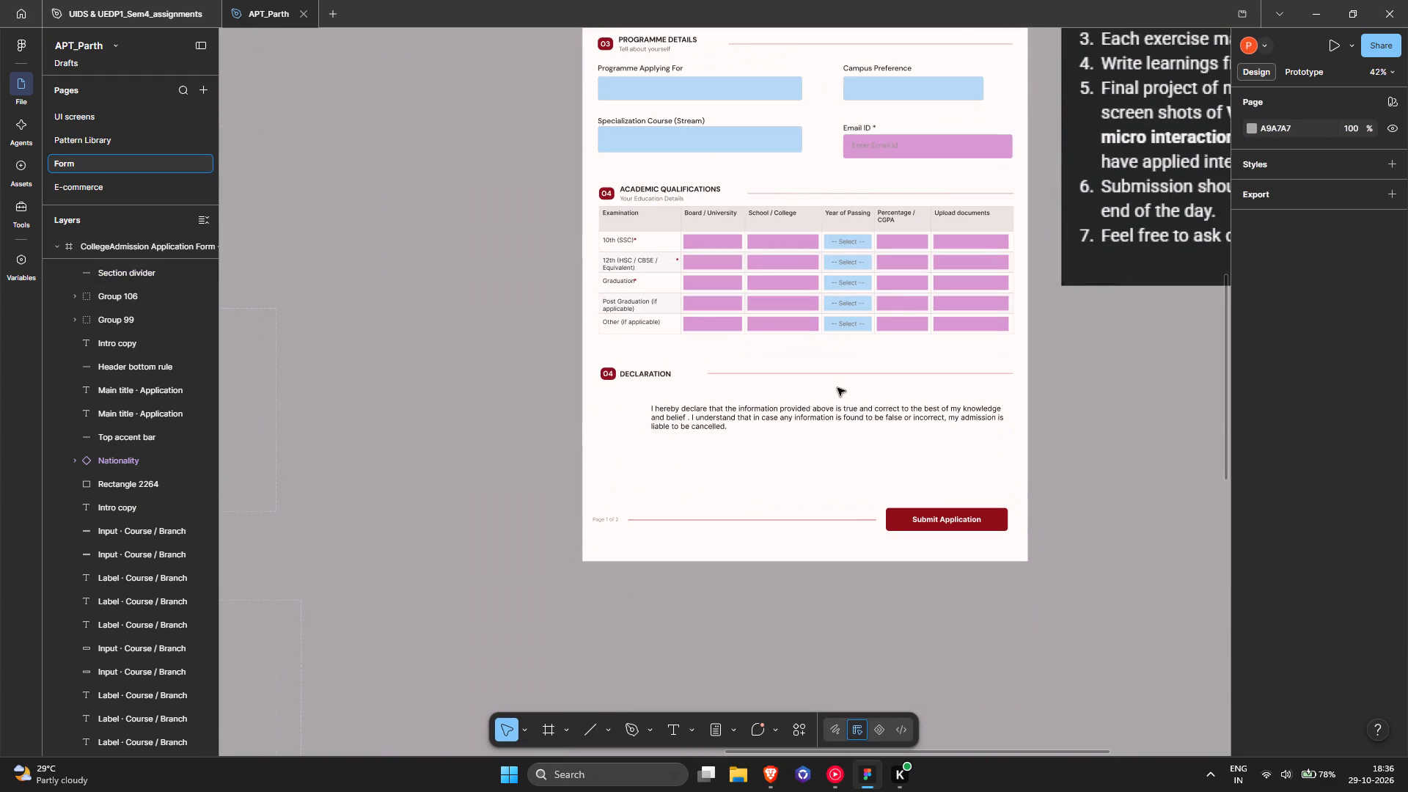
ctrl+scroll(611, 373, up, 10)
double_click(633, 375)
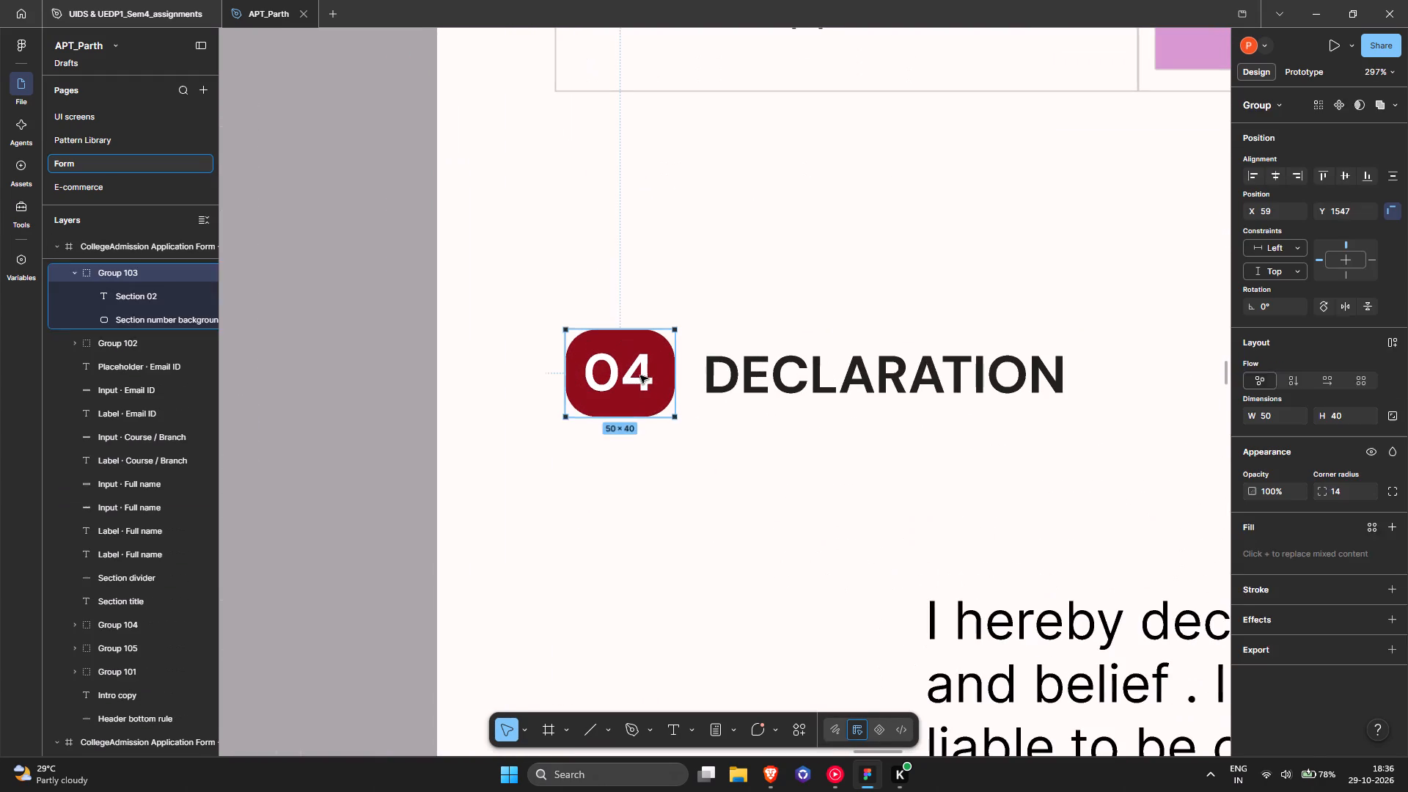
double_click(650, 375)
key(Right)
key(BackSpace)
key(5)
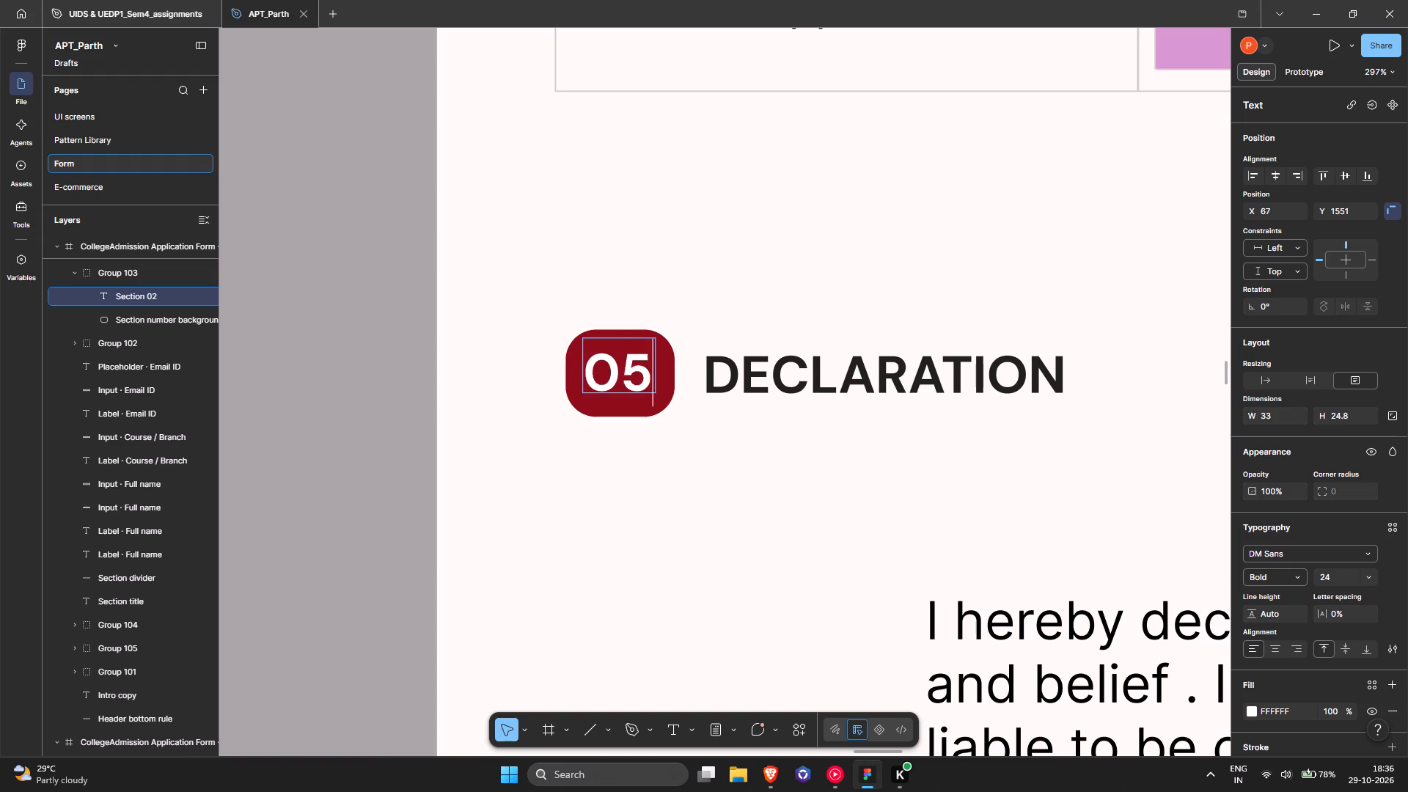
scroll(677, 373, down, 1)
click(711, 433)
ctrl+scroll(711, 433, down, 6)
scroll(708, 439, down, 5)
click(710, 439)
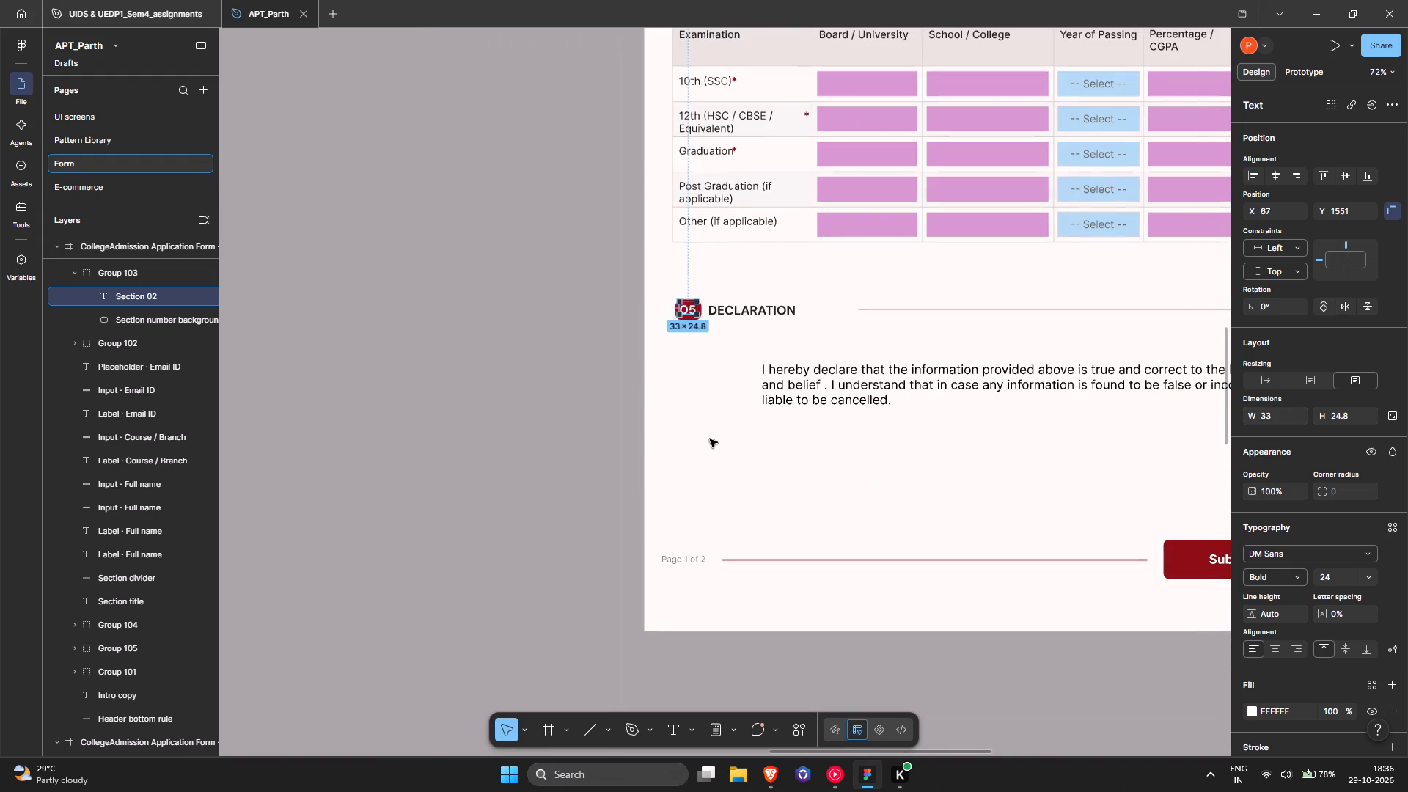
Reposition the declaration paragraph beneath the Declaration heading at X 166, Y 1650, using the layout guides as a temporary reference.
drag(856, 387, 820, 389)
click(755, 309)
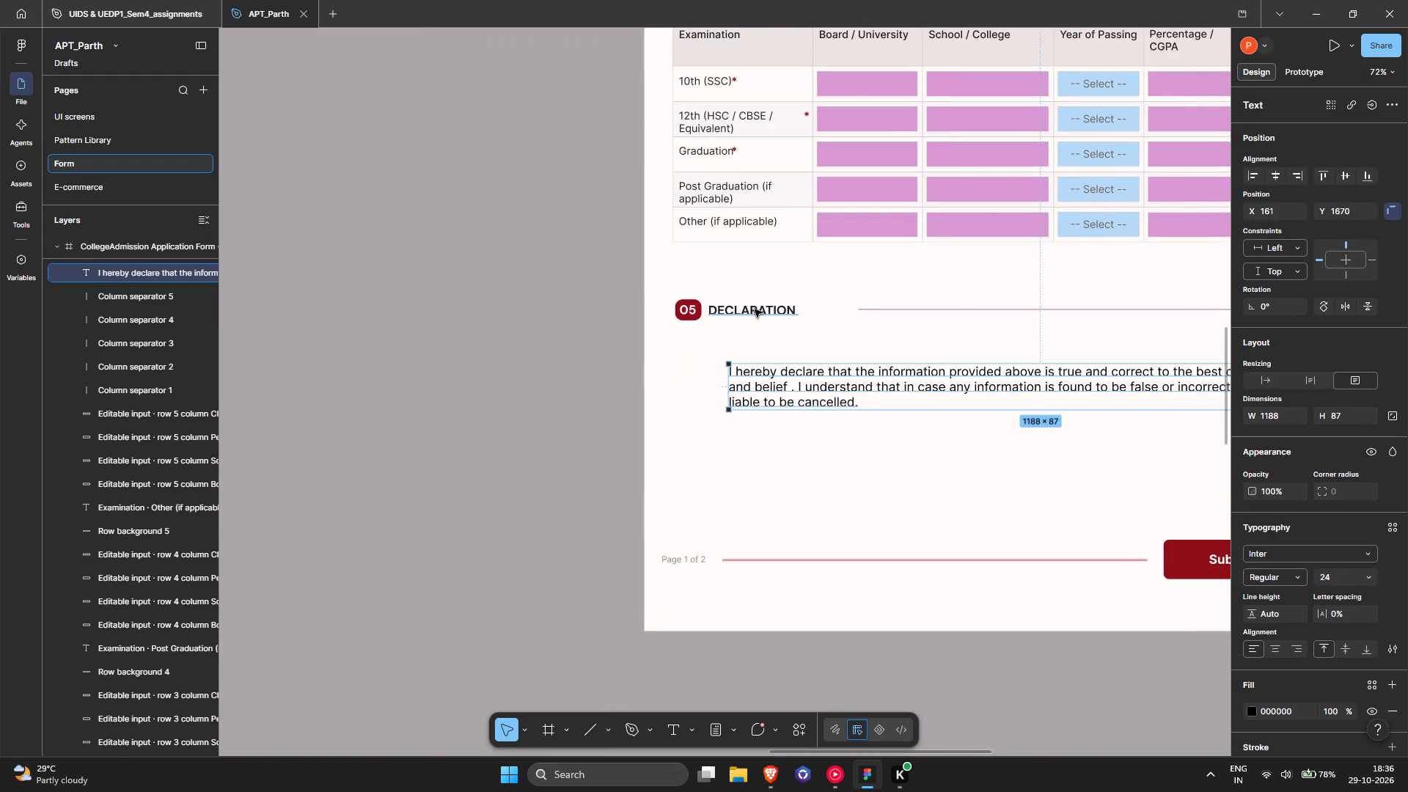
click(755, 309)
click(827, 388)
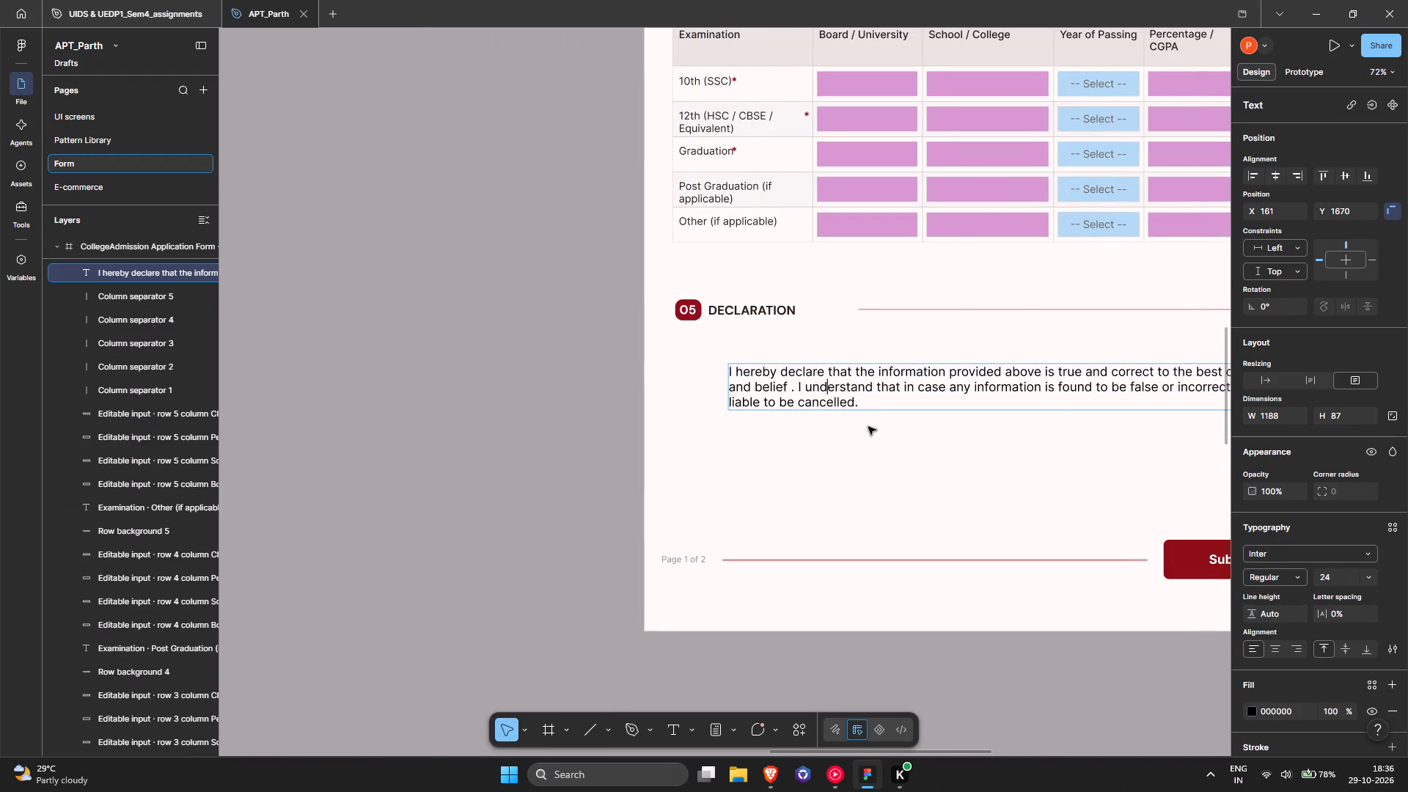
double_click(870, 449)
drag(854, 396, 854, 385)
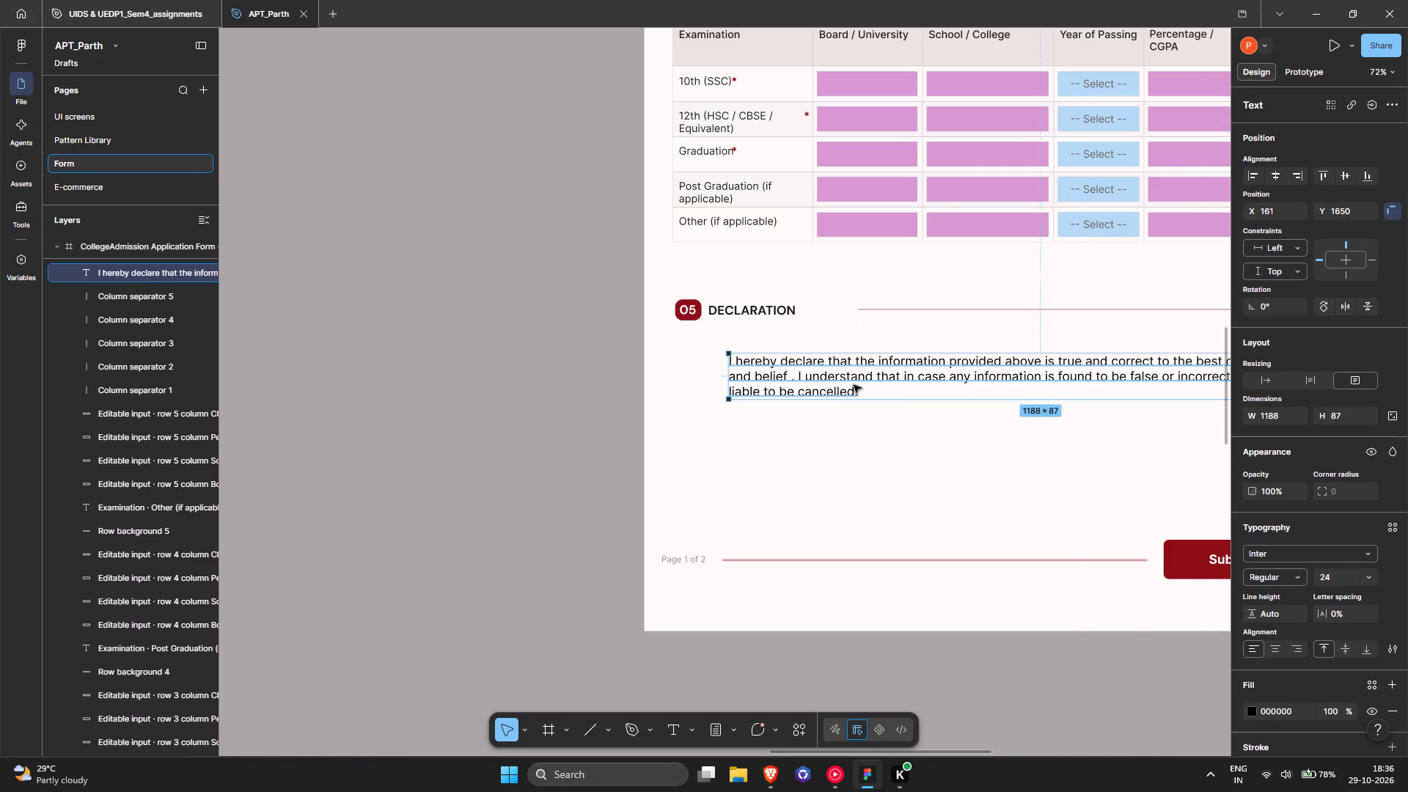
key(shift+g)
ctrl+scroll(854, 385, down, 2)
middle_drag(843, 388, 757, 401)
click(758, 396)
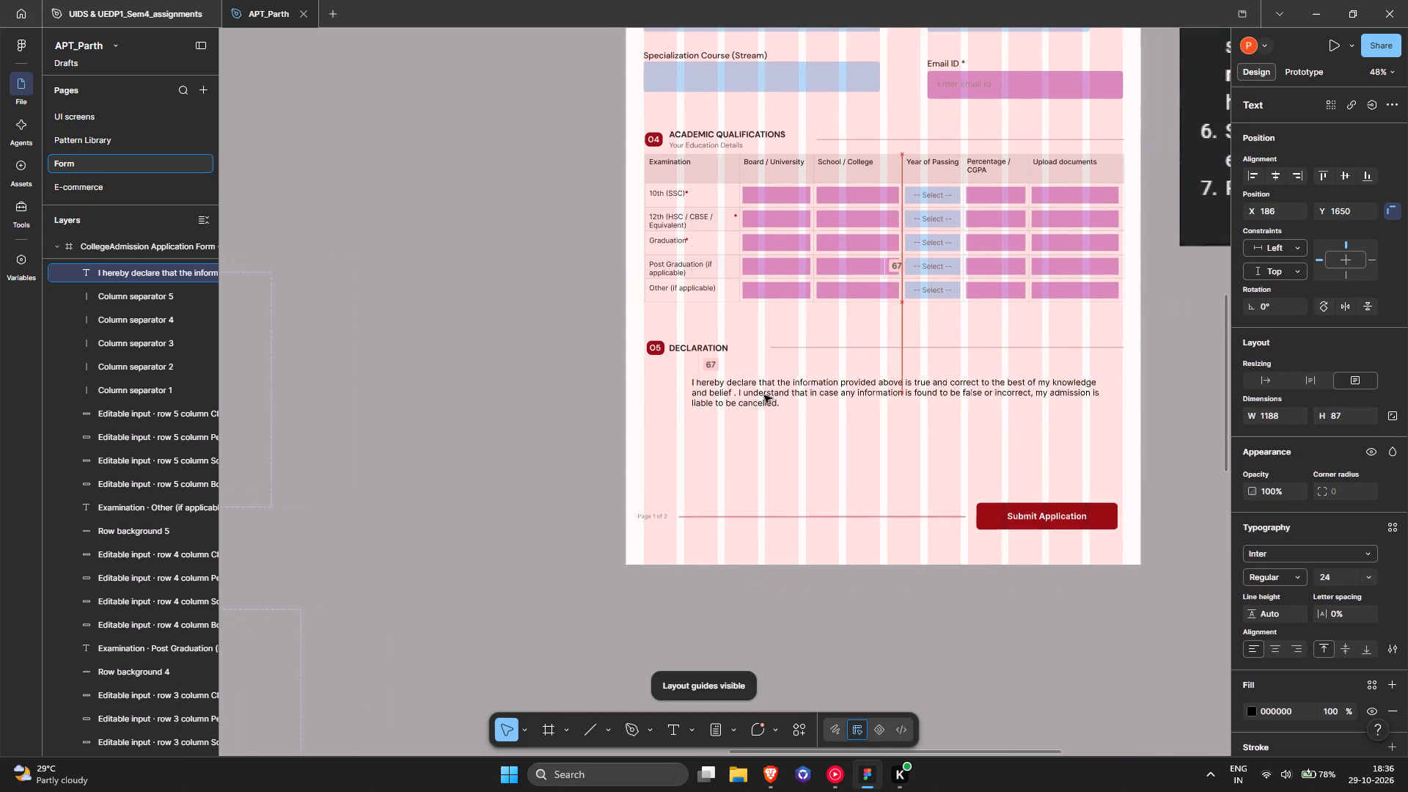
click(774, 440)
key(shift+g)
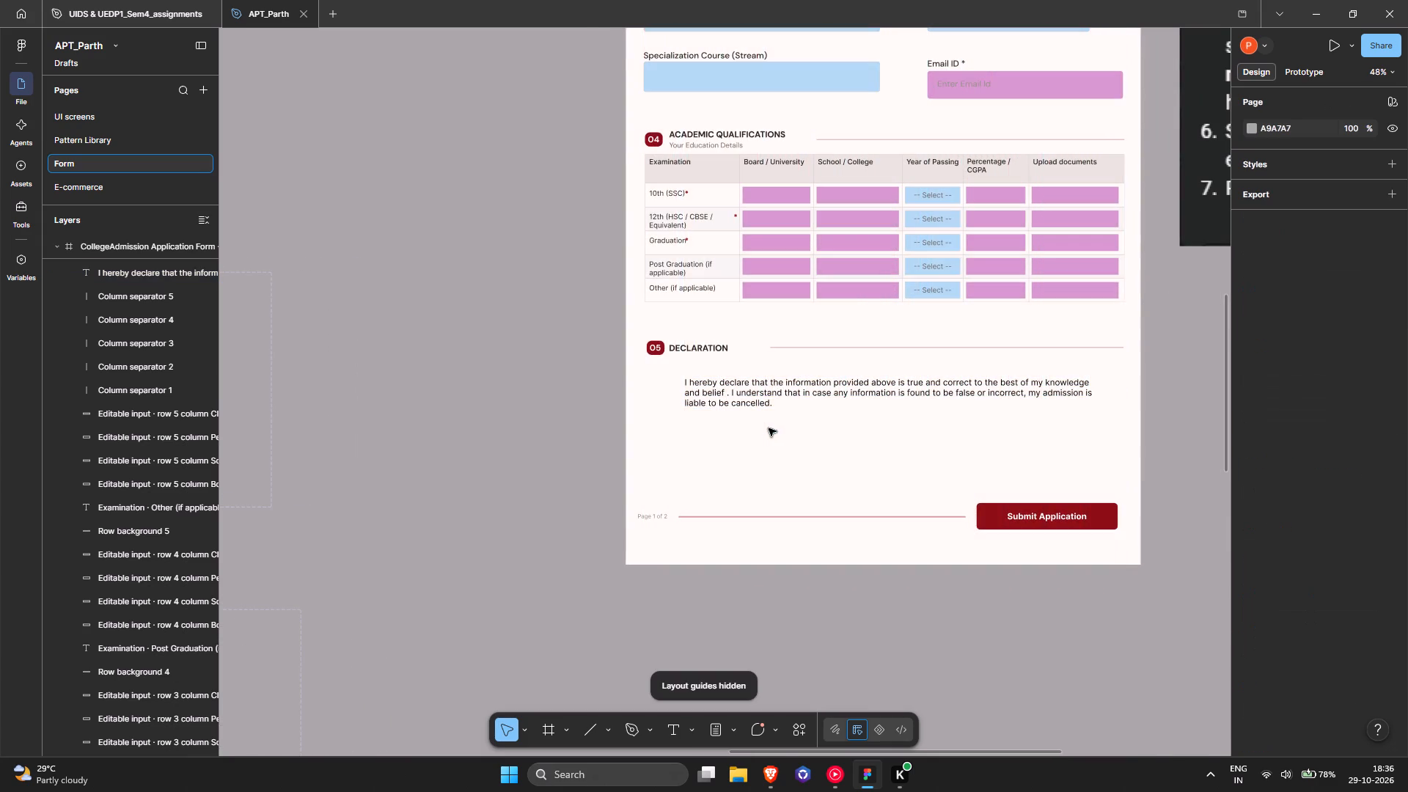
Remove the stray space before the full stop after "belief" in the declaration paragraph.
ctrl+scroll(738, 428, up, 2)
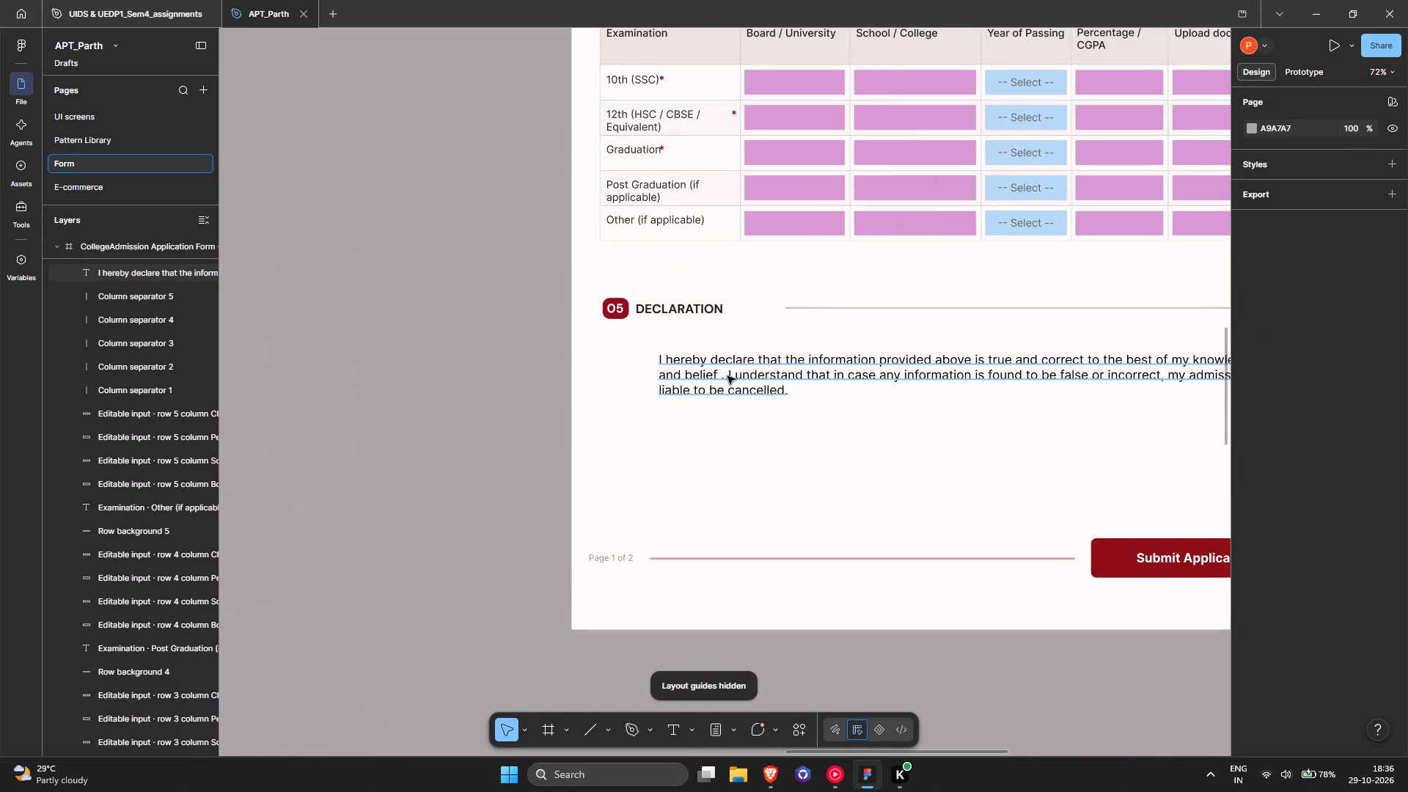
double_click(727, 376)
click(723, 376)
key(Left)
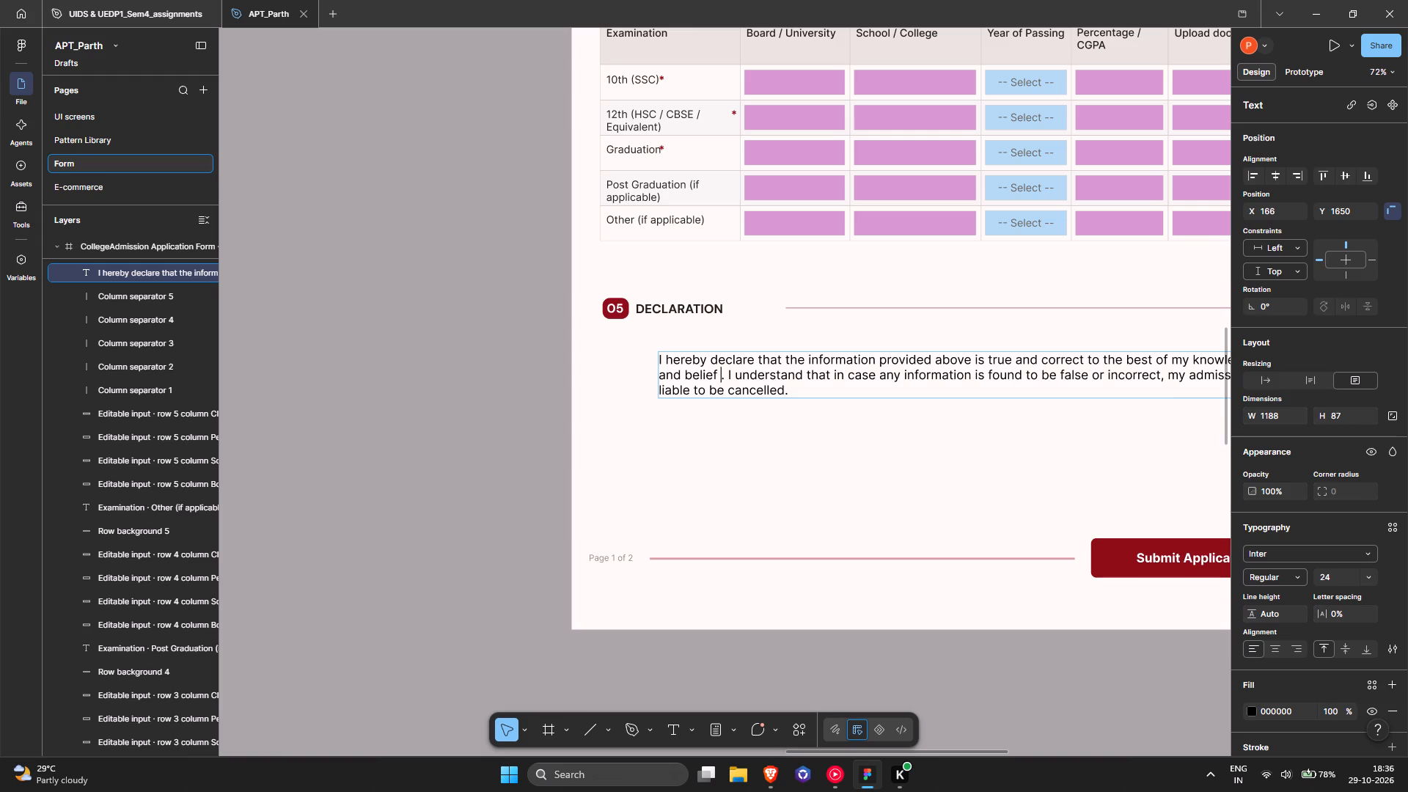
key(BackSpace)
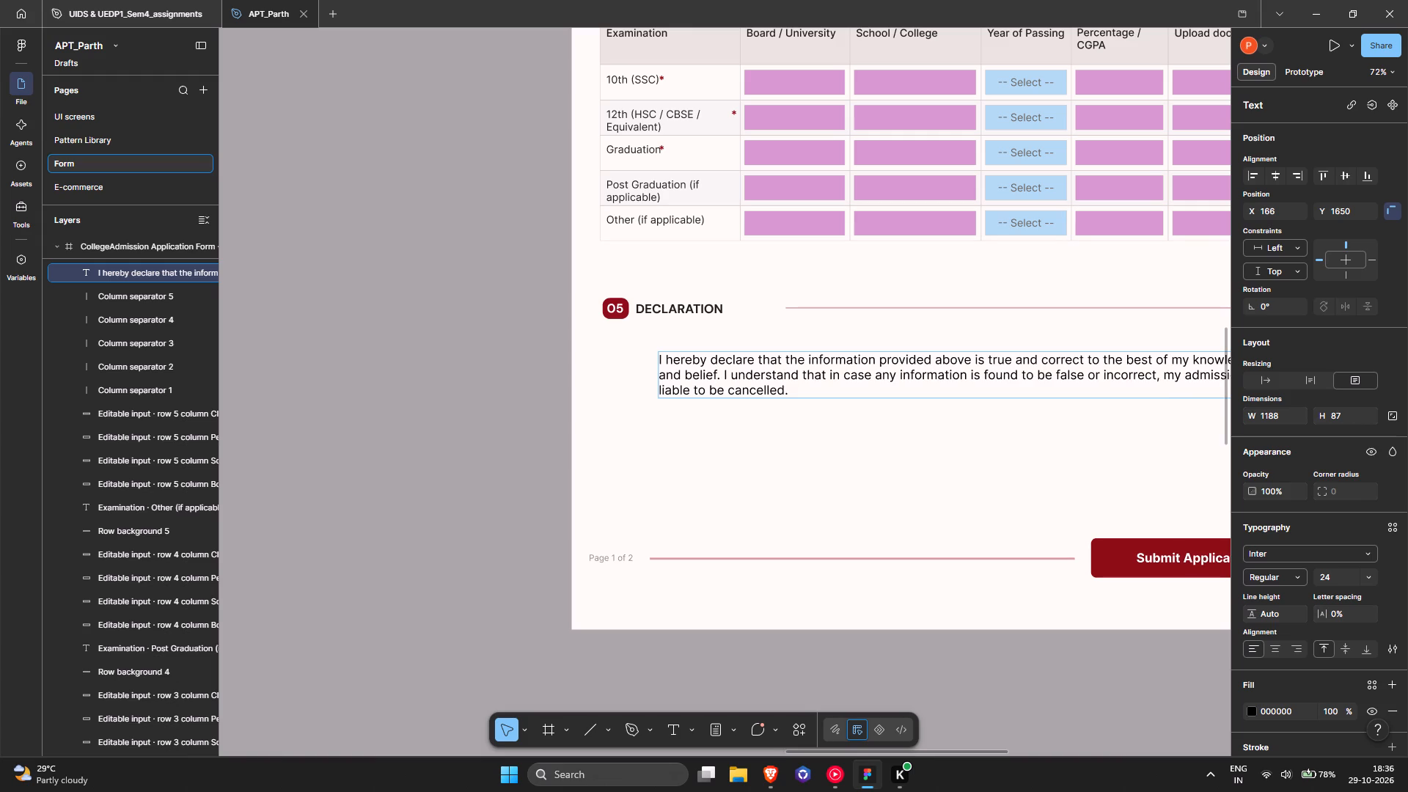
click(865, 506)
Check the Declaration section on the second page and the overall layout of the form's first page.
ctrl+scroll(855, 443, down, 1)
middle_drag(856, 444, 799, 450)
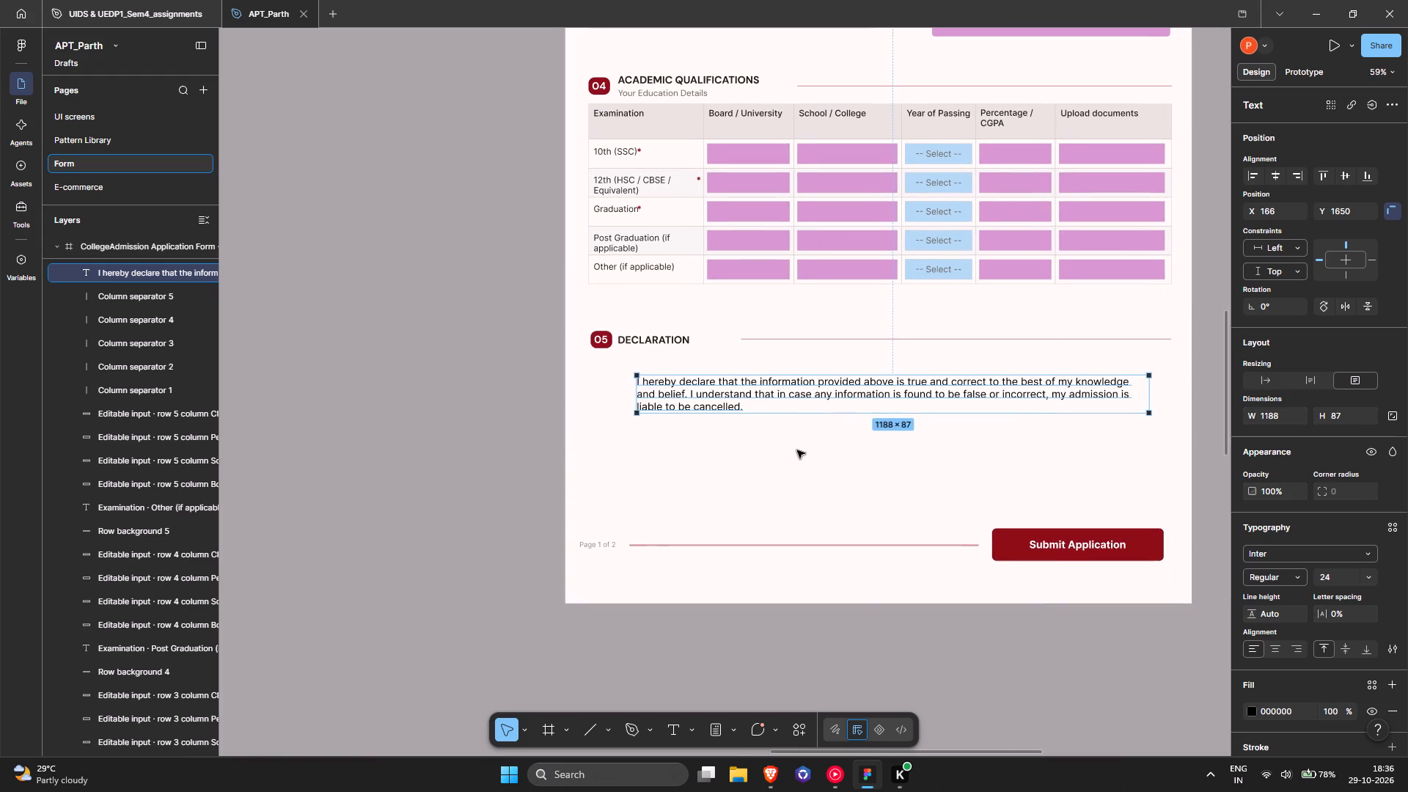
click(797, 450)
ctrl+scroll(598, 378, up, 4)
ctrl+scroll(692, 392, down, 11)
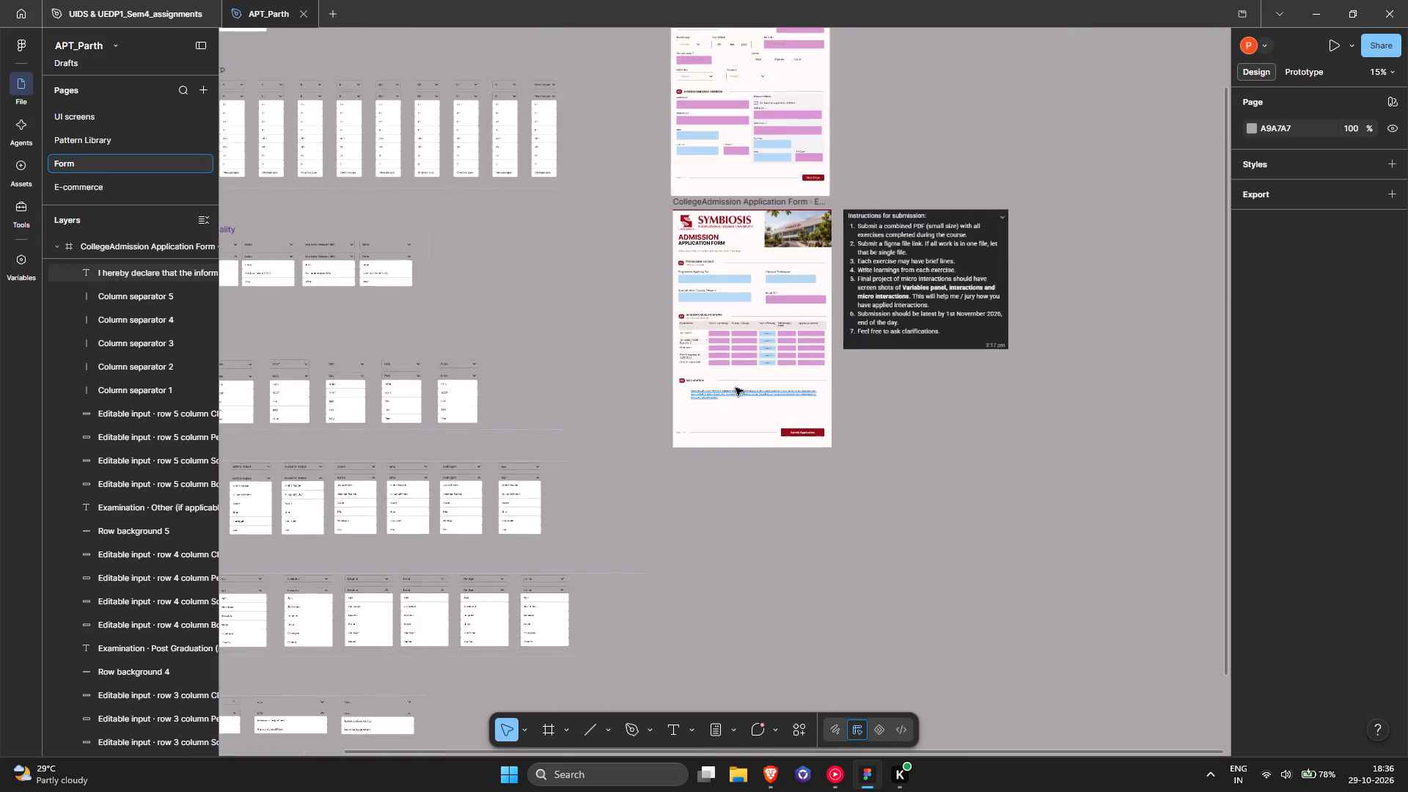
scroll(734, 342, up, 6)
ctrl+scroll(752, 406, up, 10)
ctrl+scroll(739, 416, down, 5)
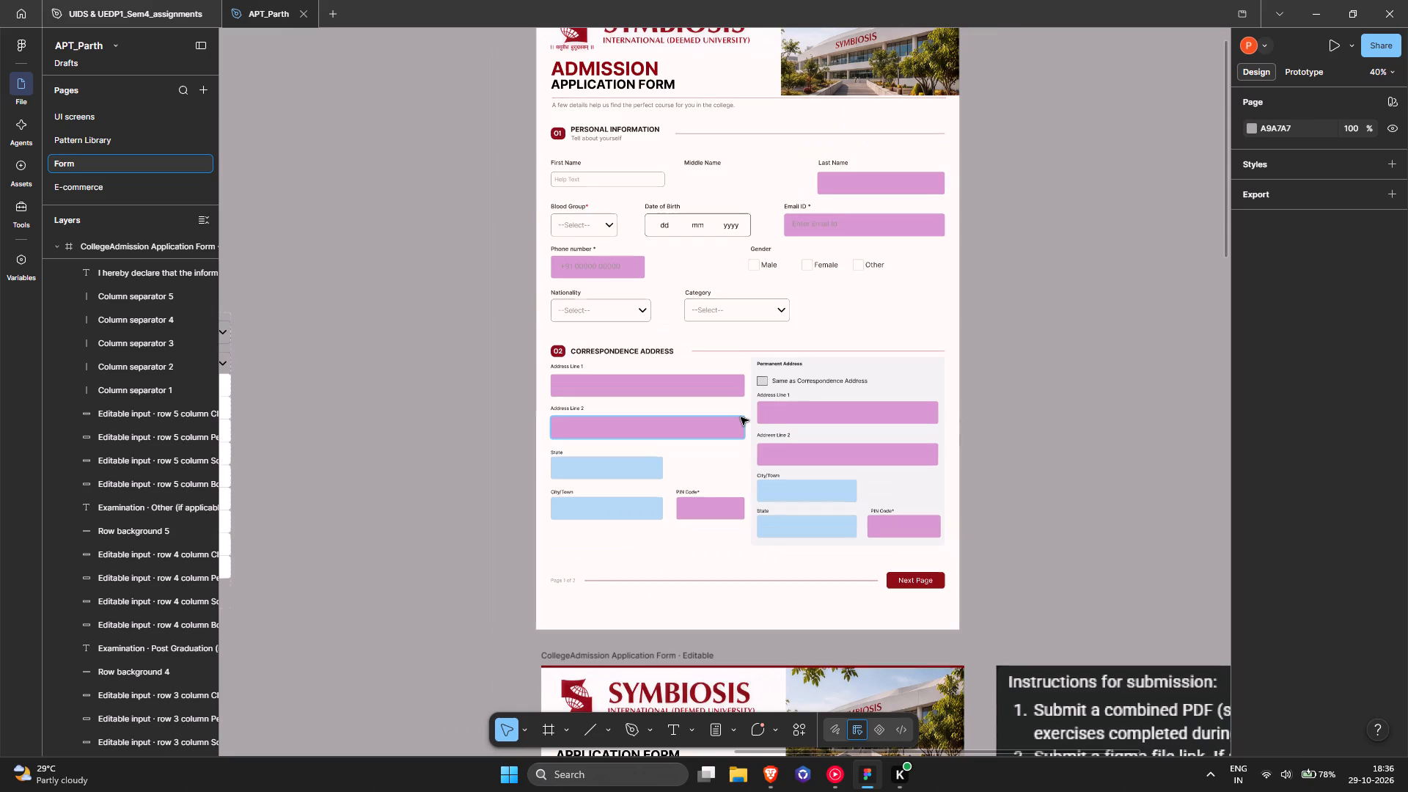